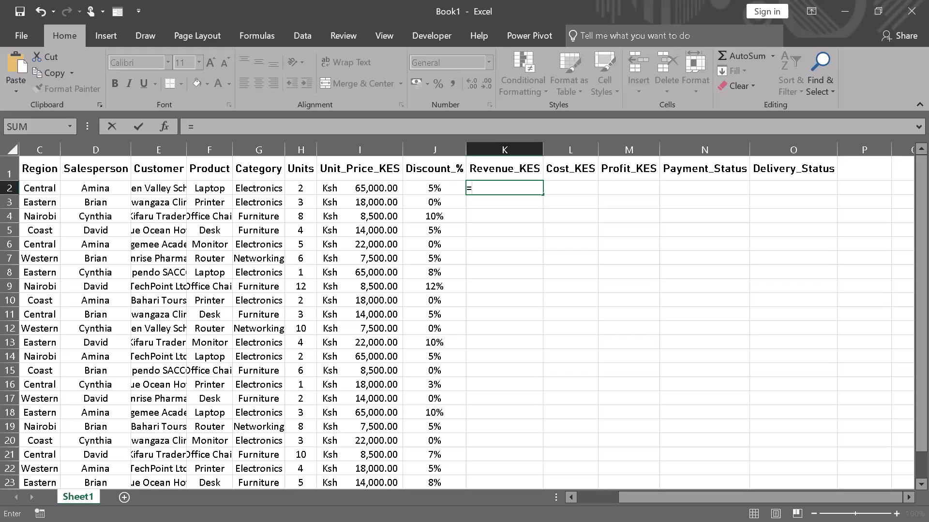
Complete the Revenue_KES formula in cell K2 as =PRODUCT(H2,I2,1-J2).
type("PRO")
type("DUCT")
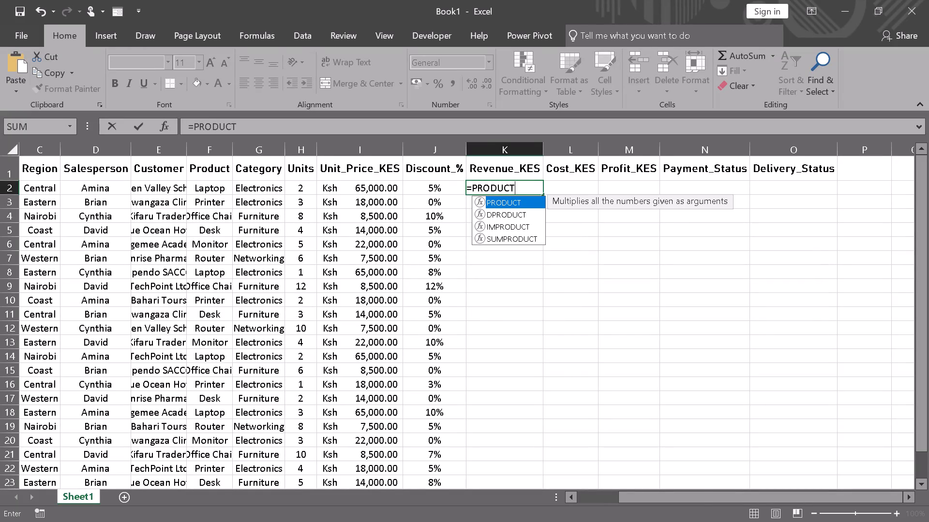
key("shift+parenleft")
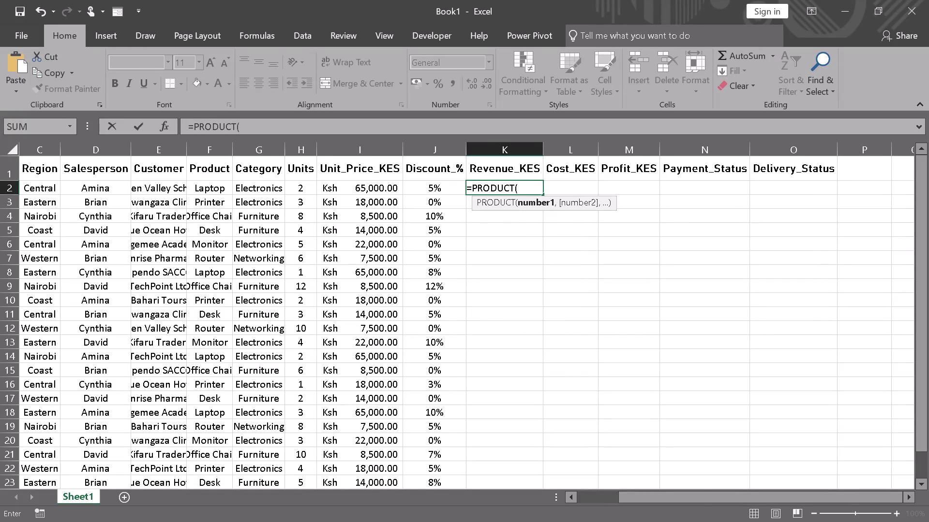
key("i")
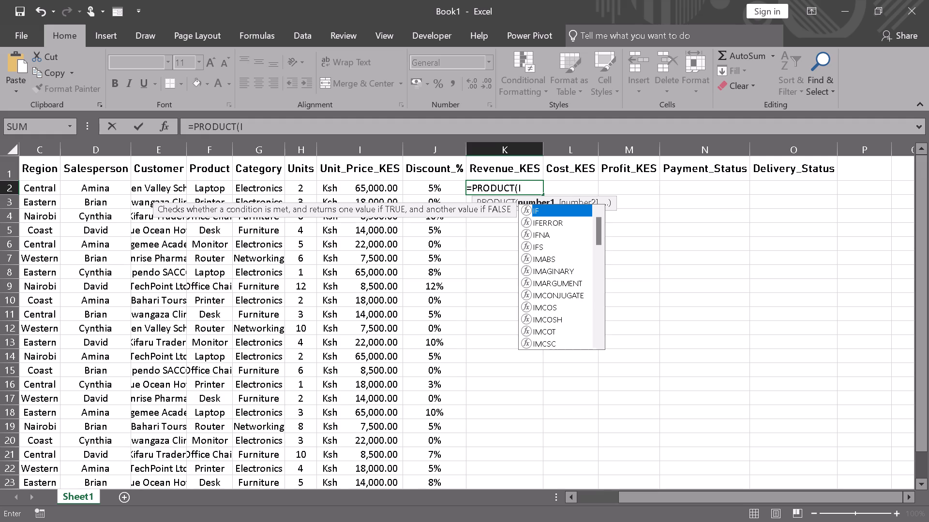
key("2")
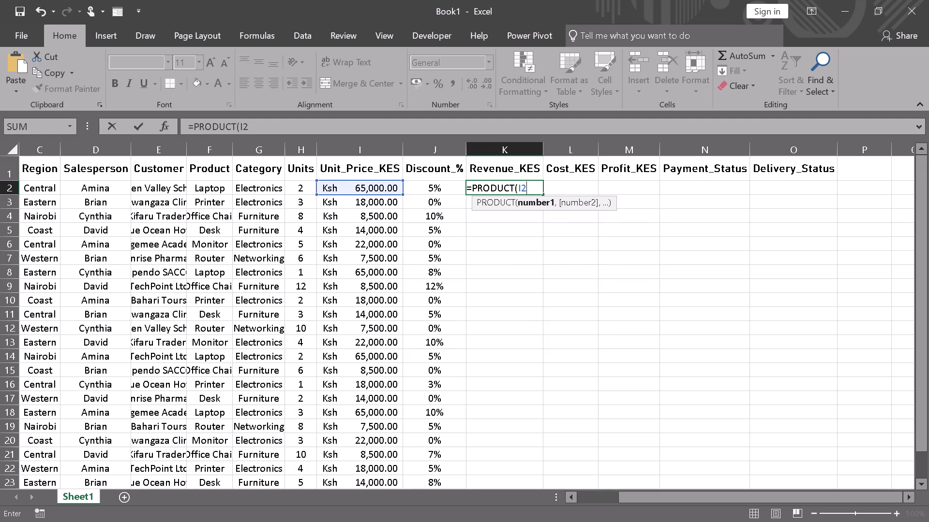
key("BackSpace")
key("BackSpace")
key("h")
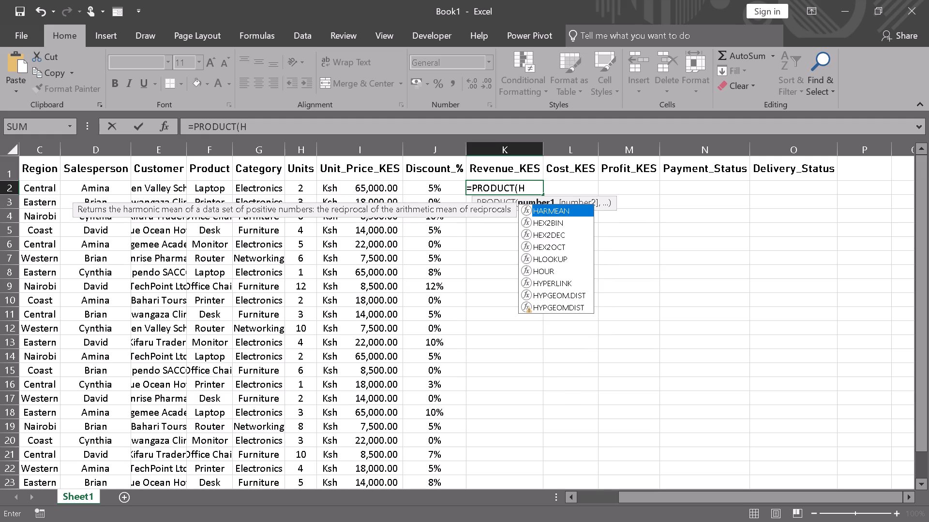
key("2")
key("comma")
key("i")
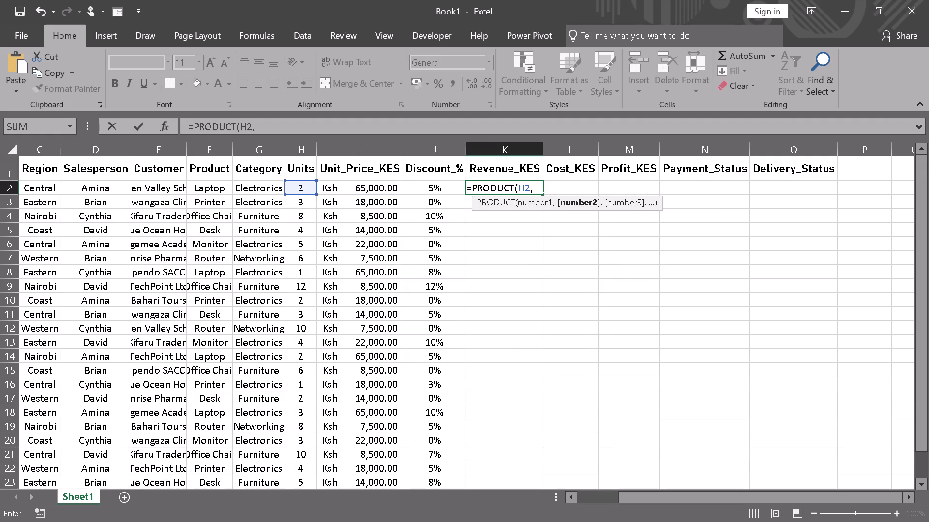
key("2")
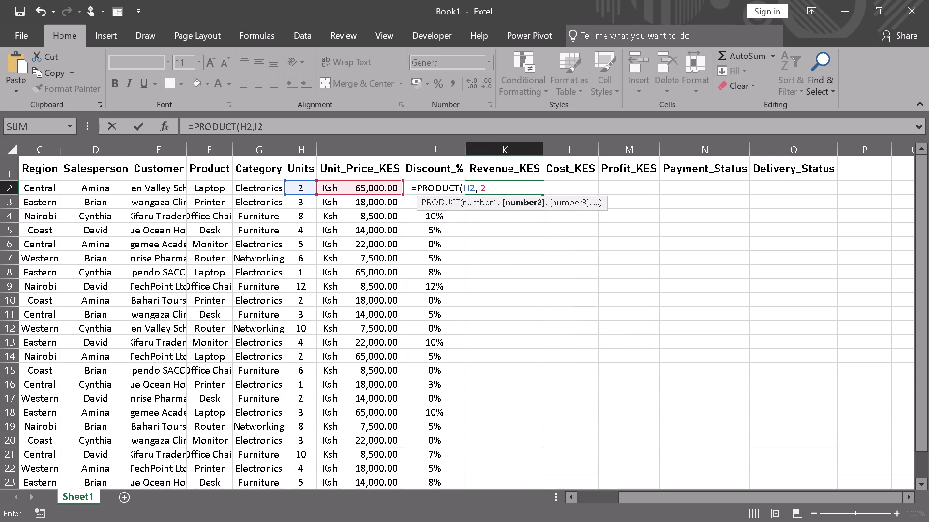
key("comma")
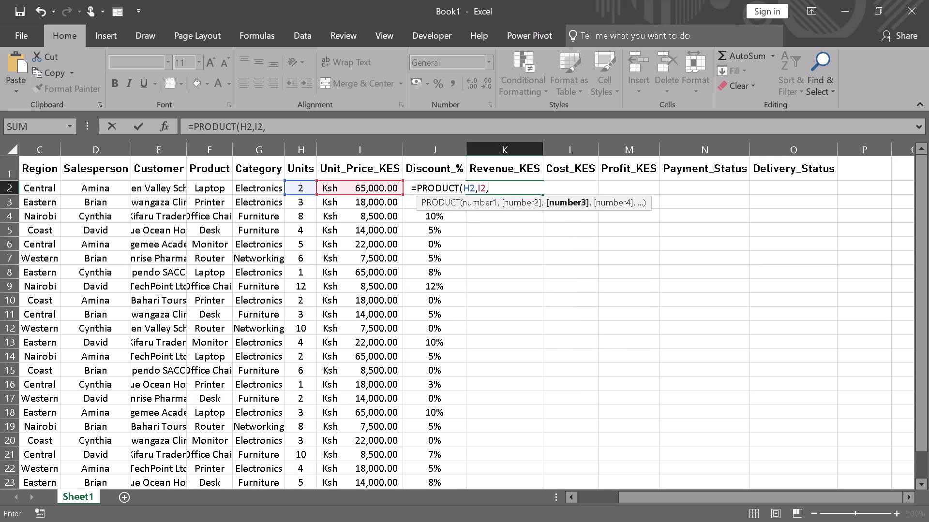
key("1")
key("minus")
type("J2")
key("Return")
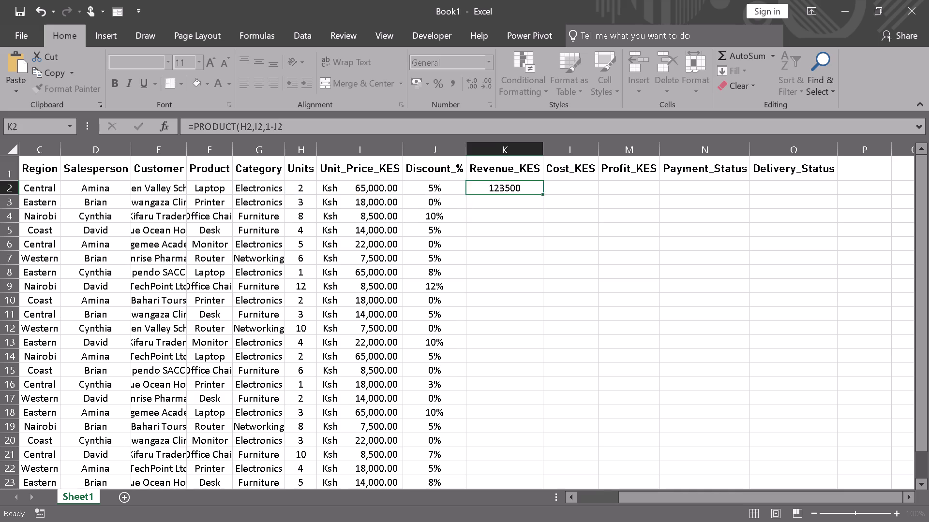
Fill the revenue formula from K2 down the Revenue_KES column to row 25.
left_click(495, 186)
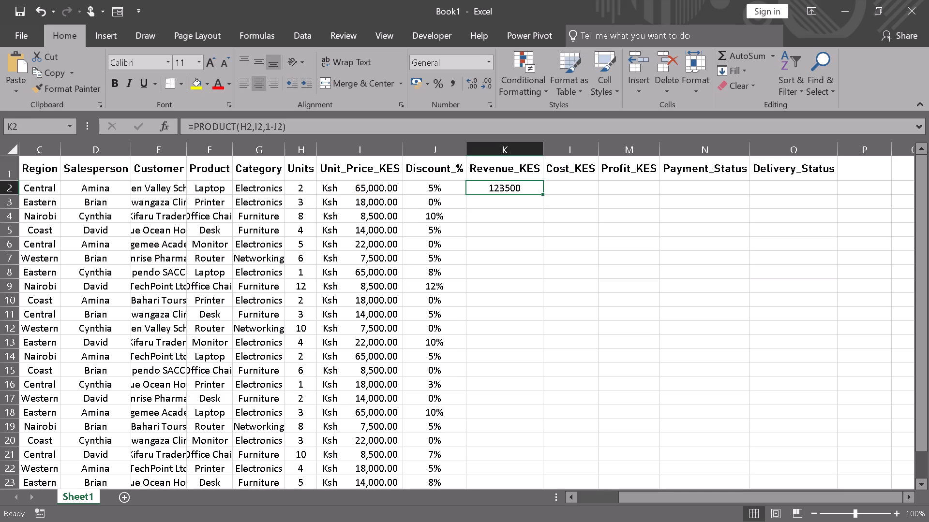
left_click_drag(541, 197, 524, 483)
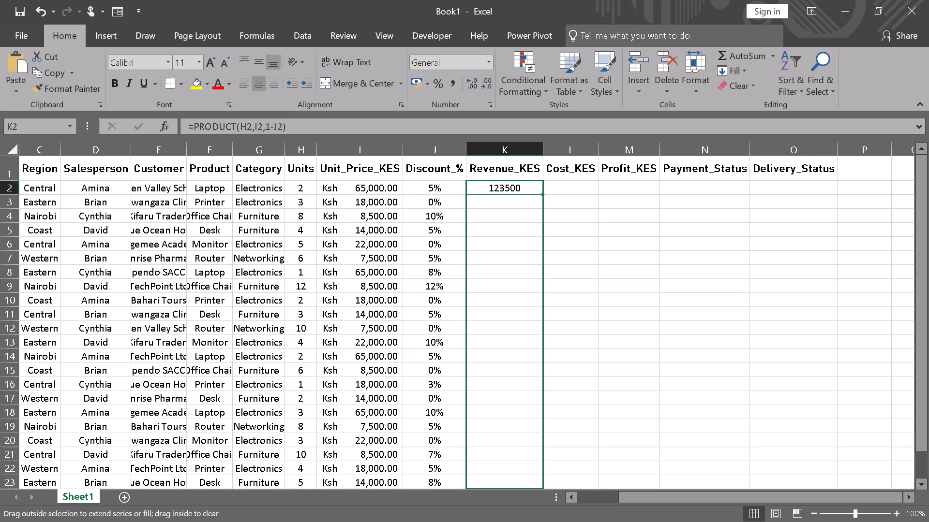
left_click_drag(524, 483, 532, 459)
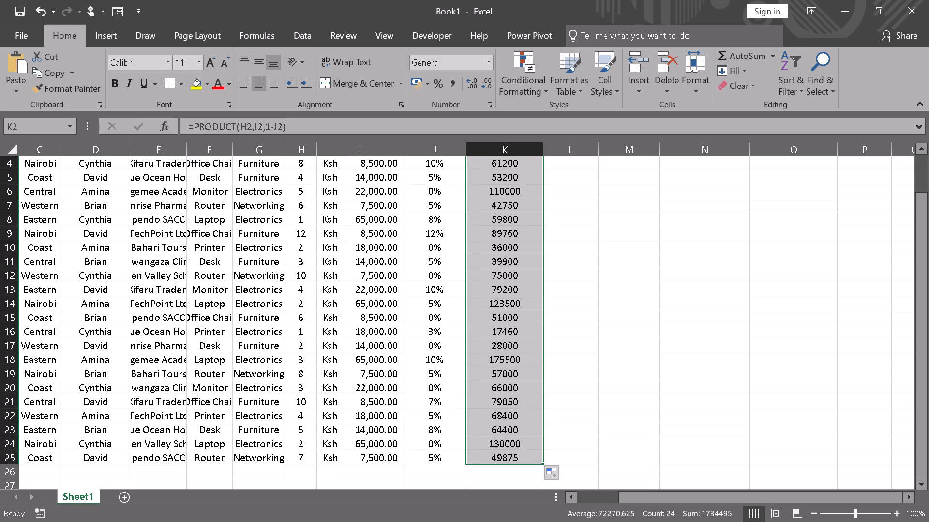
left_click(594, 371)
Format the Revenue_KES values in K2:K25 as Accounting with the Ksh symbol and two decimal places.
scroll(543, 345, "up", 4)
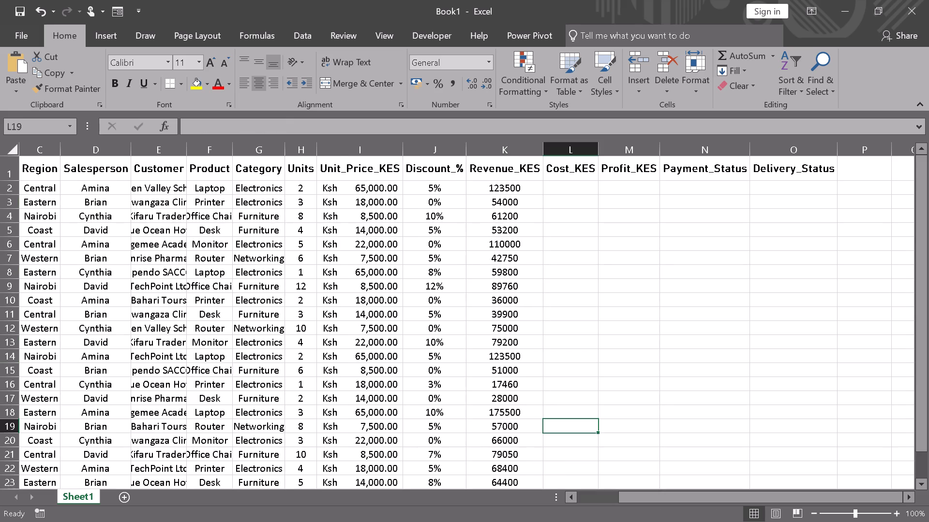
left_click(515, 186)
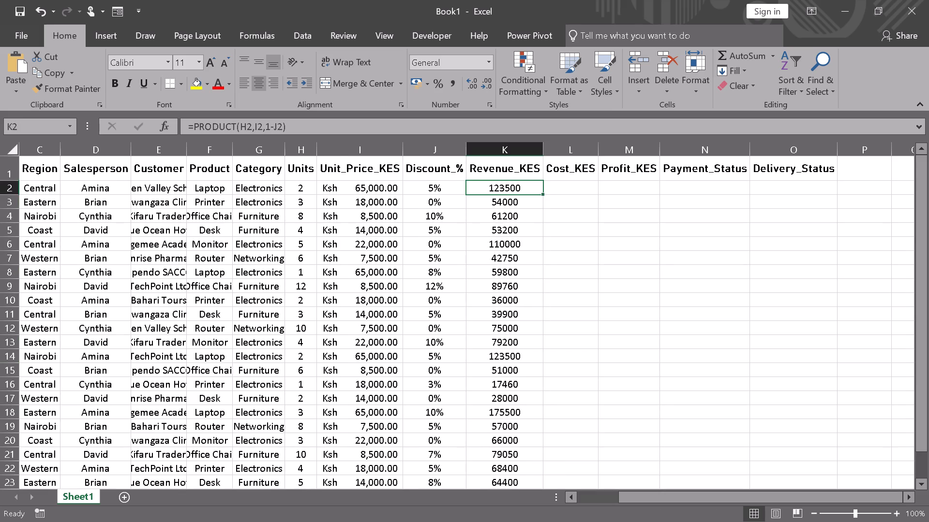
left_click_drag(515, 189, 499, 495)
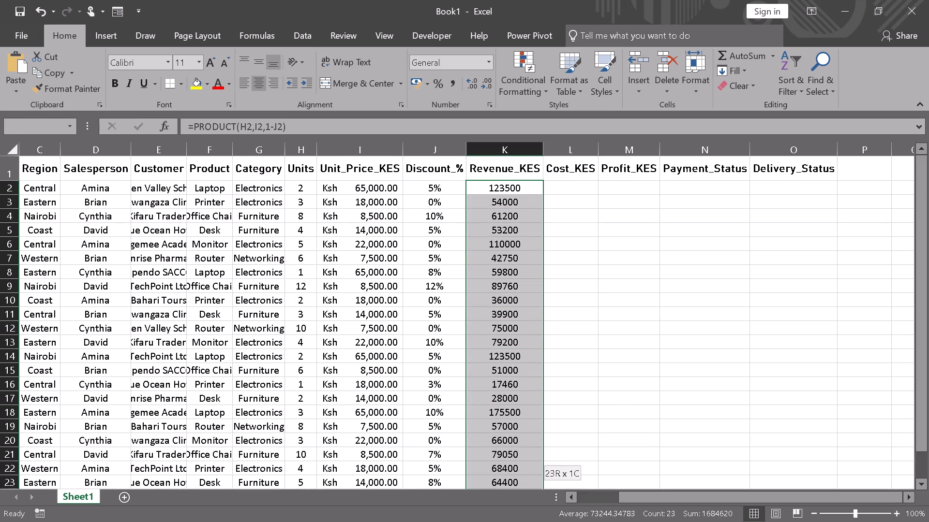
left_click_drag(499, 495, 506, 456)
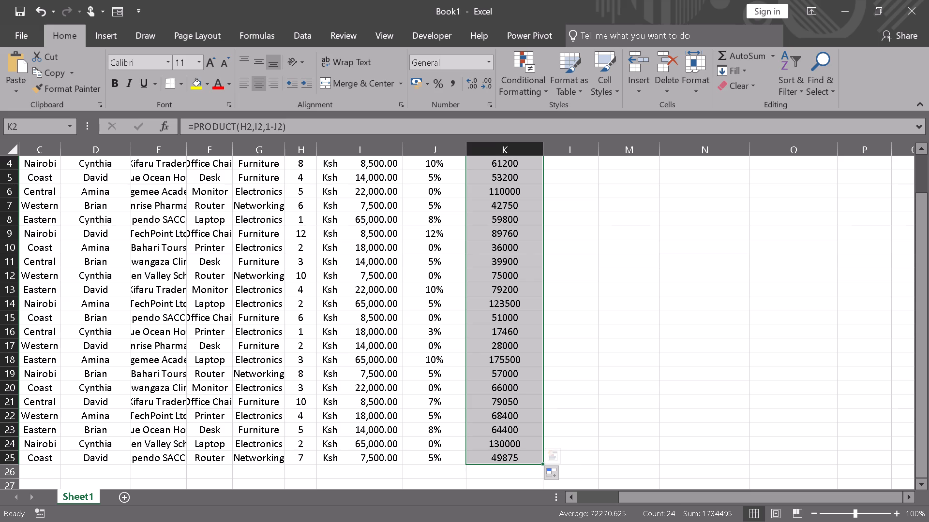
left_click(488, 101)
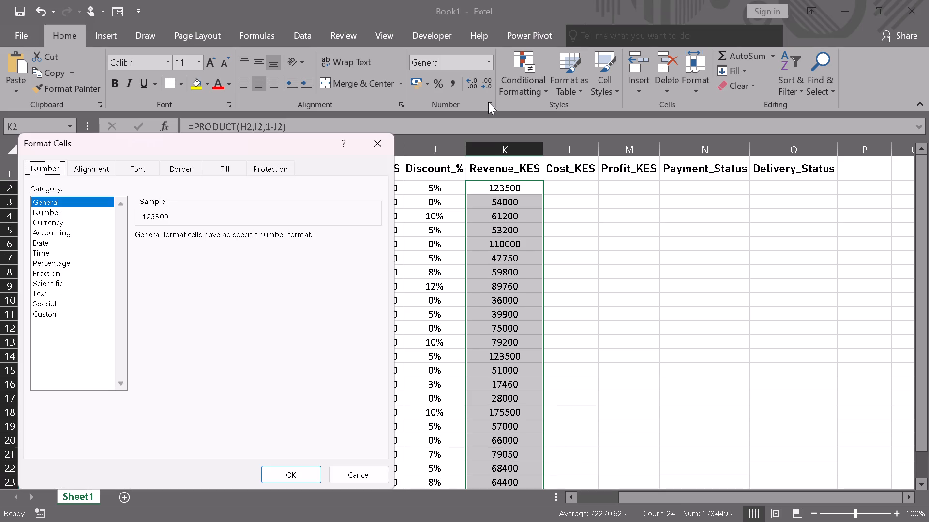
left_click(47, 221)
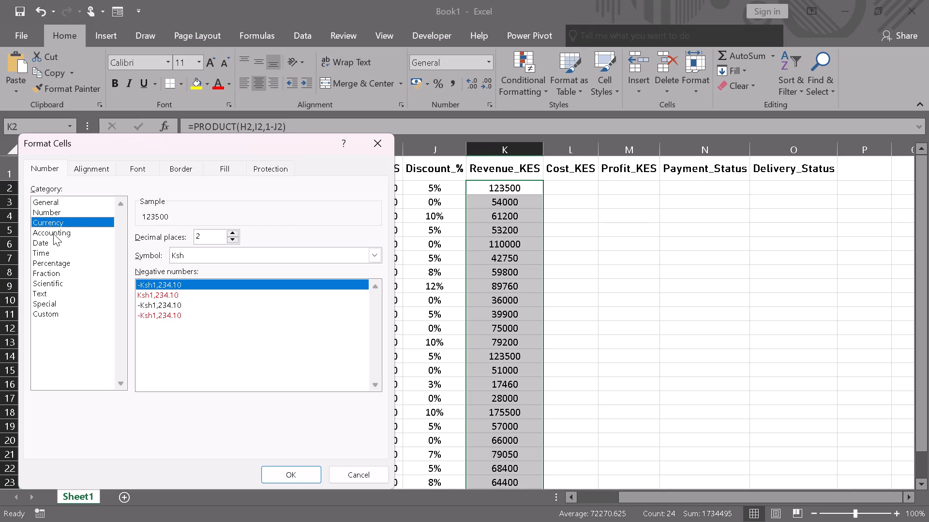
left_click(53, 233)
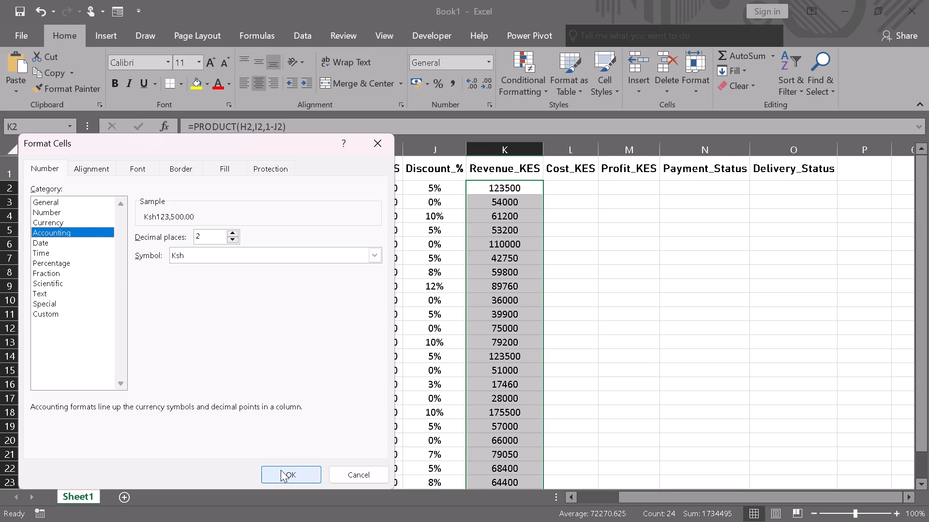
left_click(281, 470)
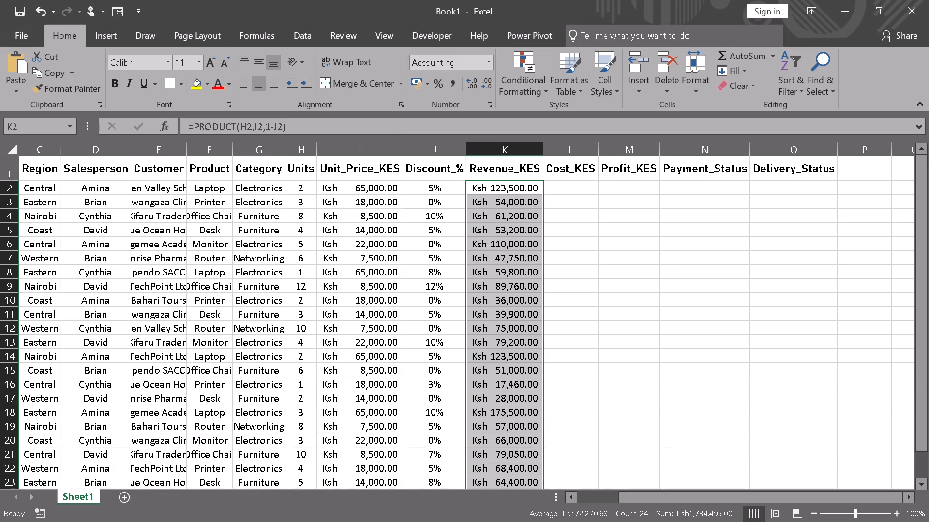
Format the empty Cost_KES and Profit_KES cells L2:M25 as Accounting with the Ksh symbol and two decimal places.
left_click(563, 188)
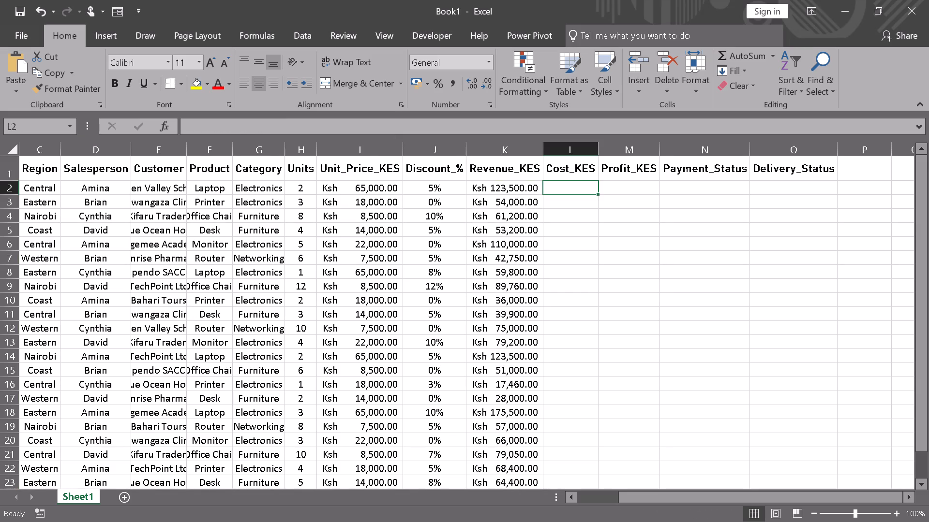
left_click_drag(575, 184, 590, 304)
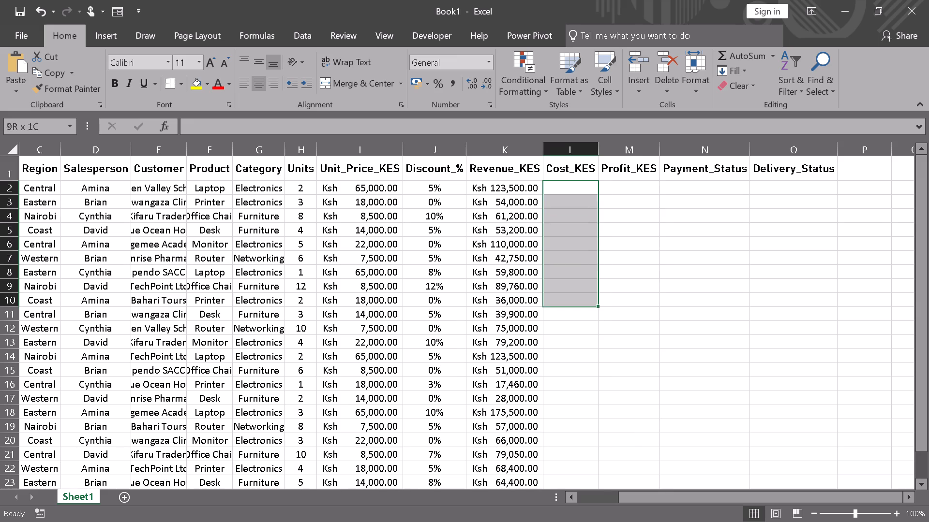
left_click_drag(590, 304, 630, 472)
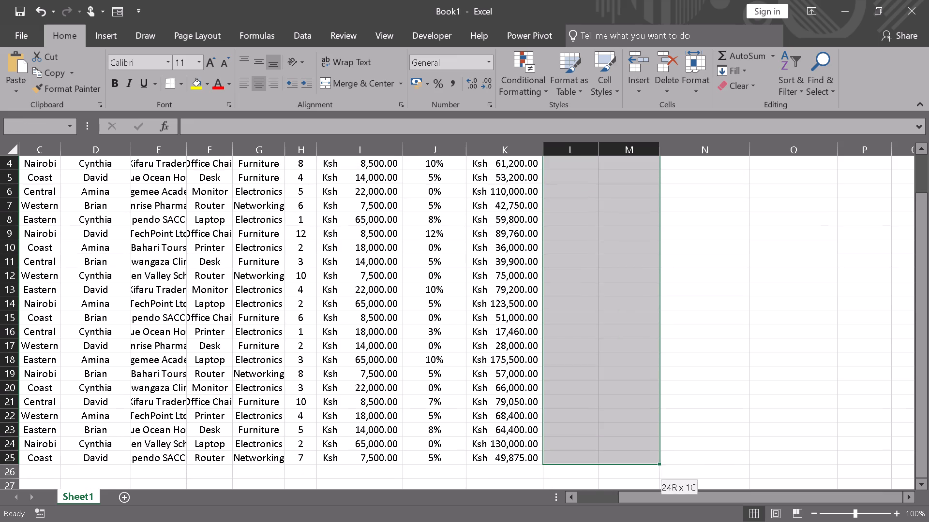
left_click_drag(630, 472, 636, 460)
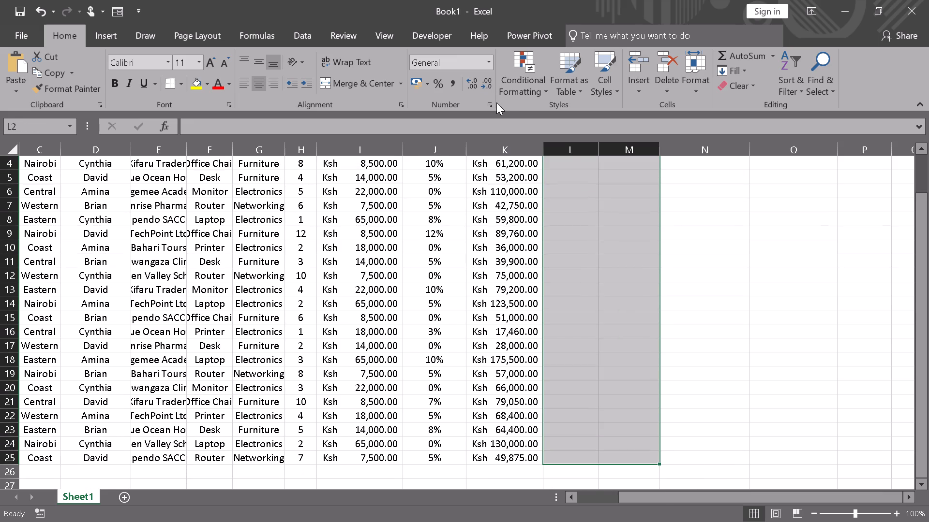
left_click(487, 106)
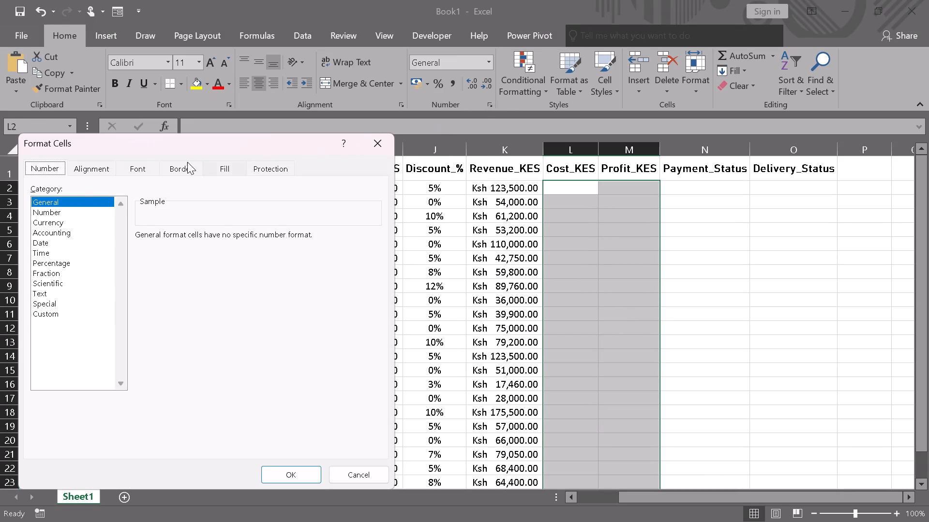
left_click(56, 224)
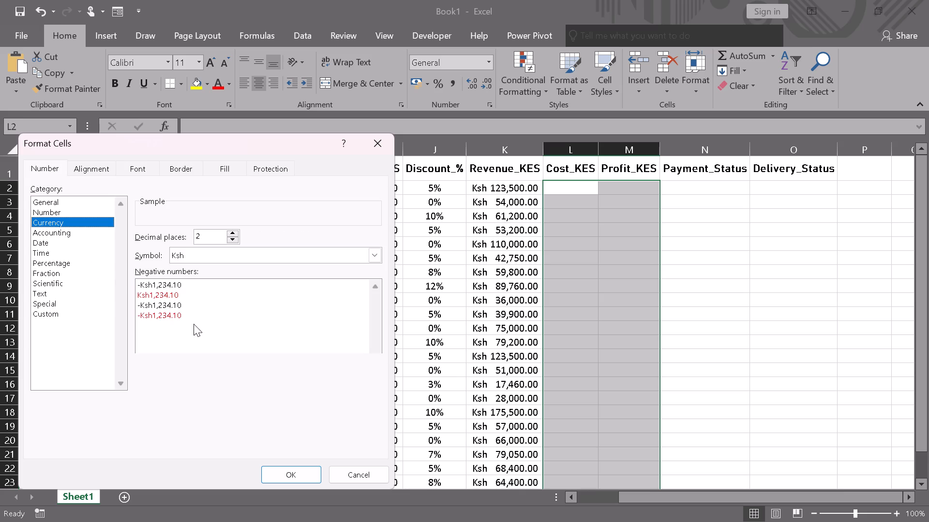
left_click(52, 232)
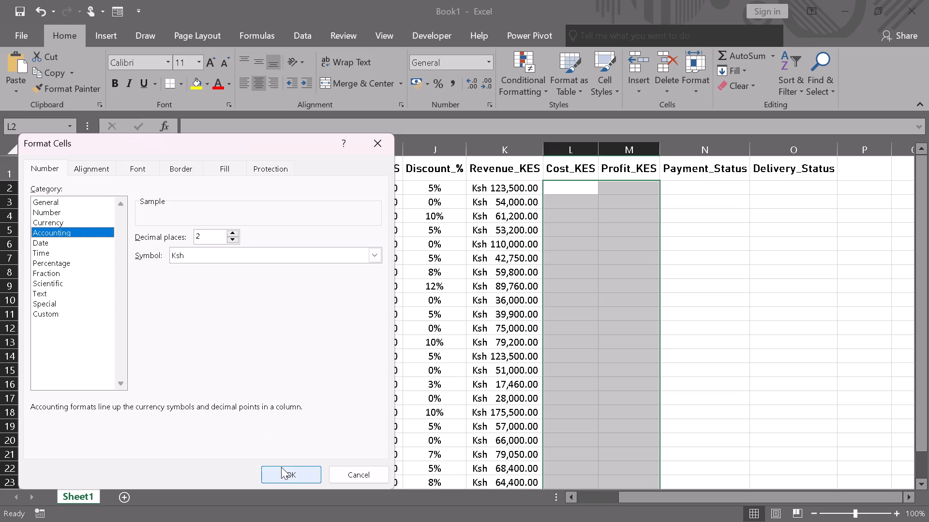
left_click(305, 477)
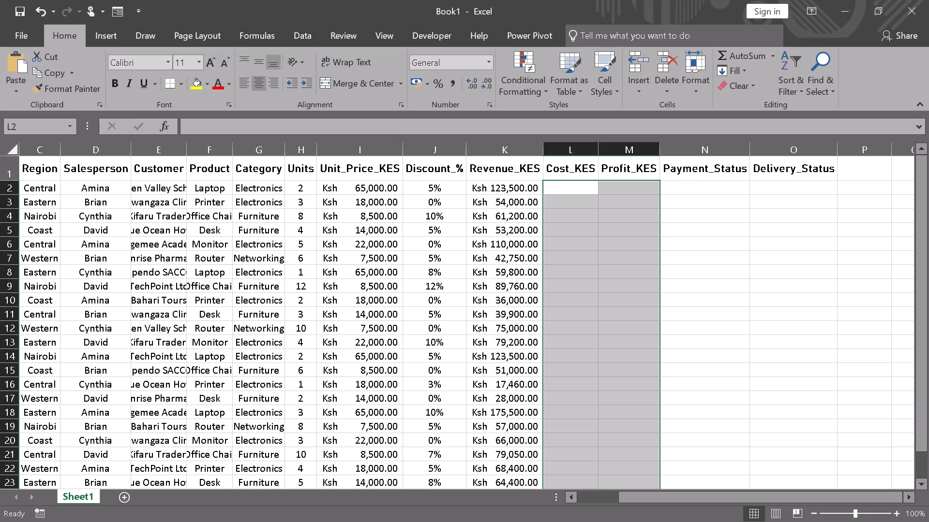
Enter the Cost_KES formula in cell L2 as =PRODUCT(H2:I2).
left_click(576, 189)
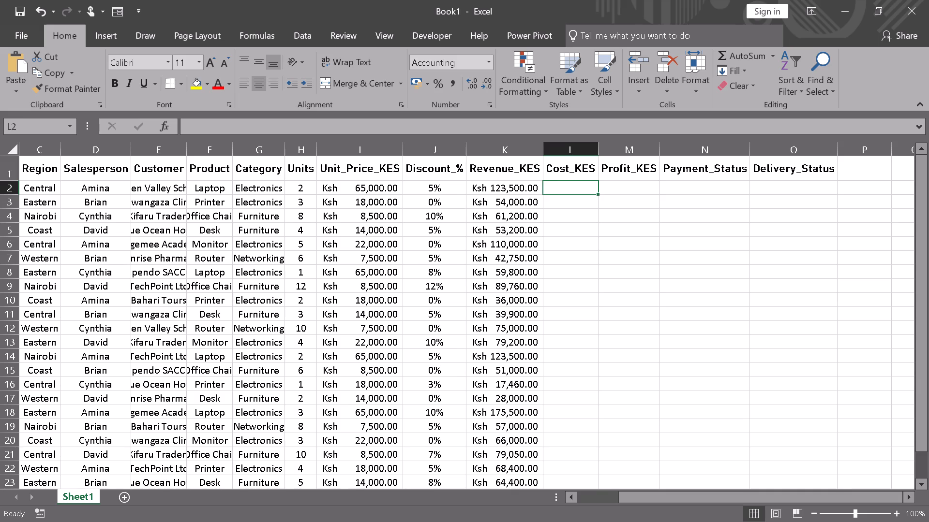
key("equal")
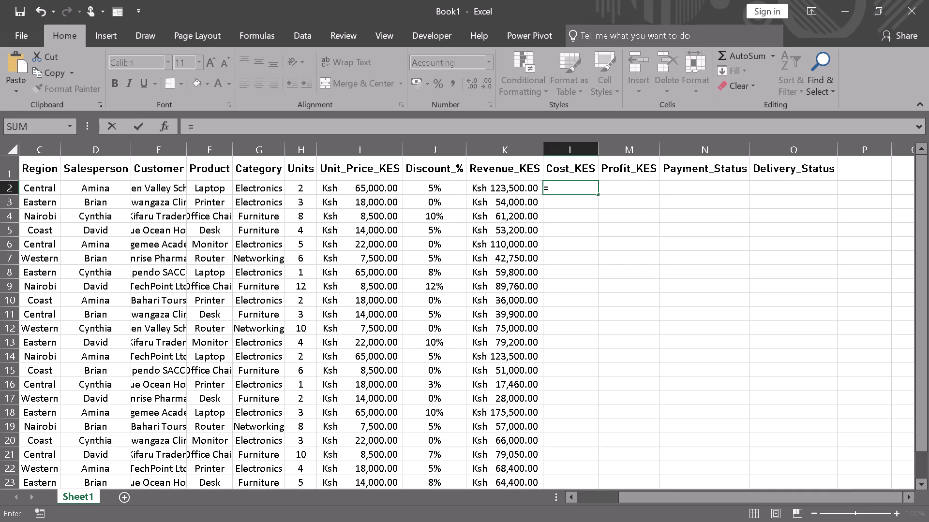
key("h")
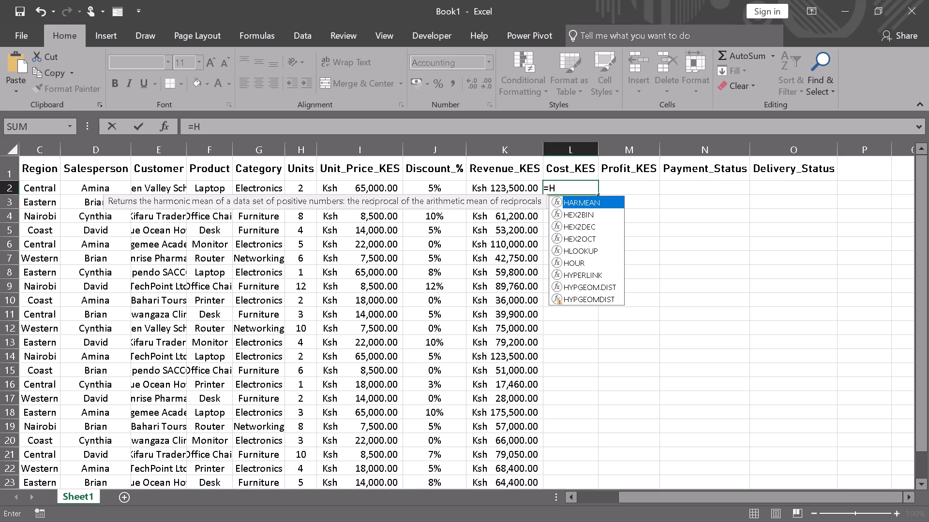
key("2")
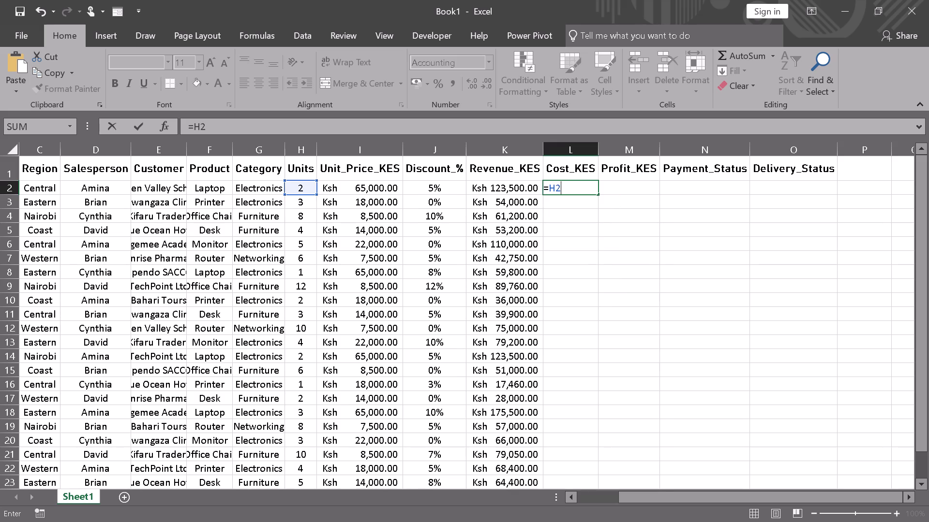
key("BackSpace")
key("BackSpace")
key("p")
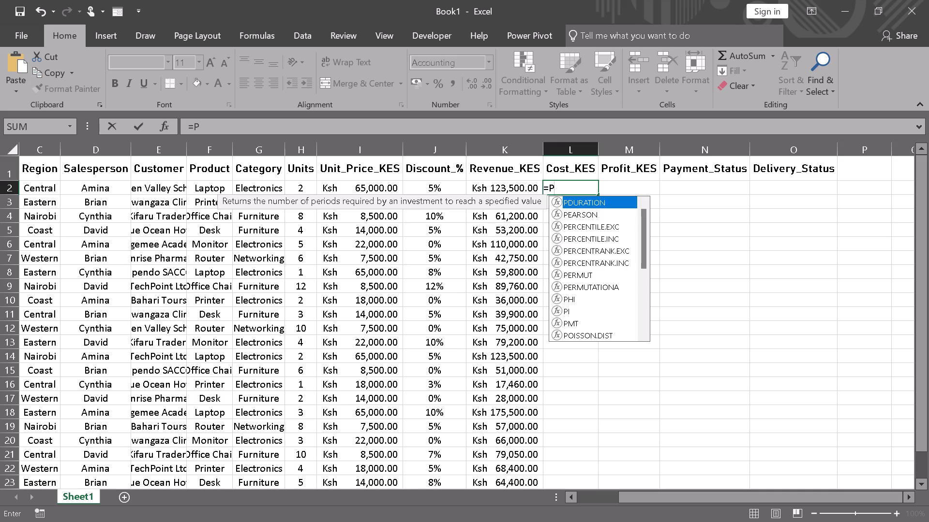
type("RO")
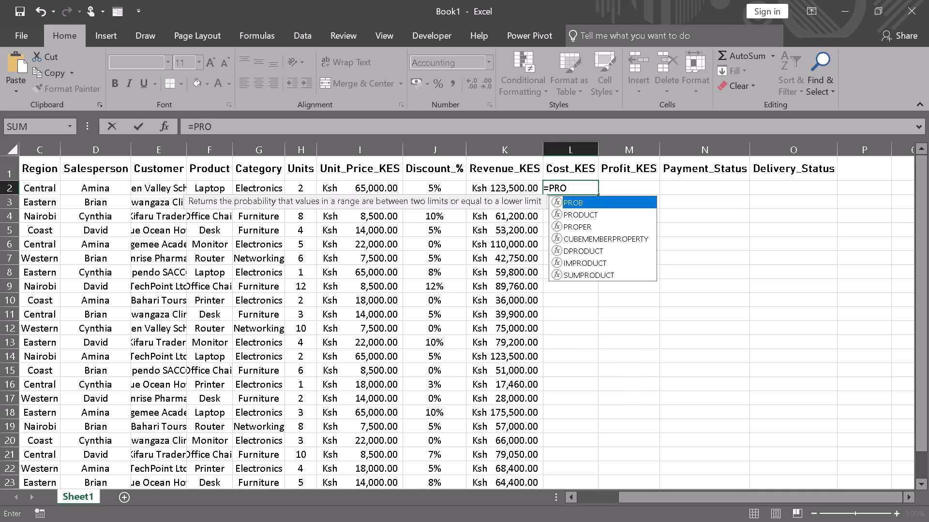
key("Down")
key("Tab")
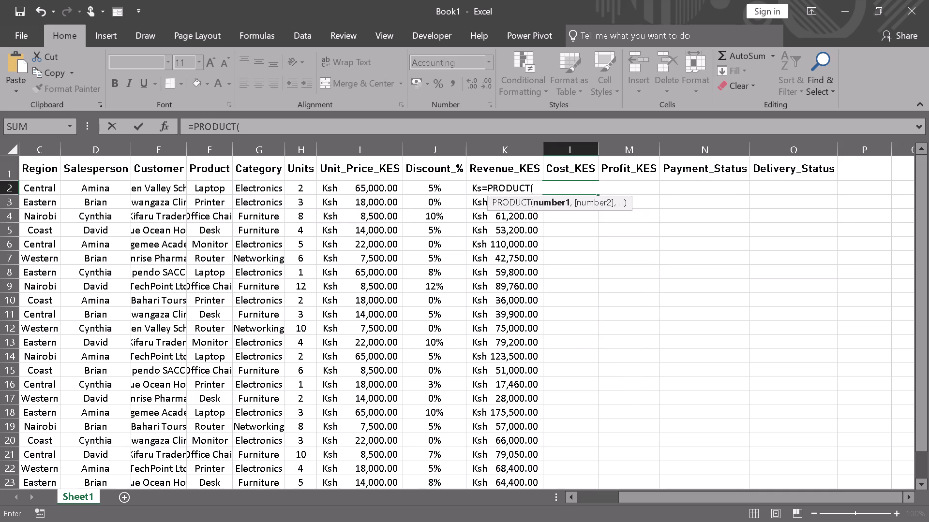
type("H2")
key("shift+colon")
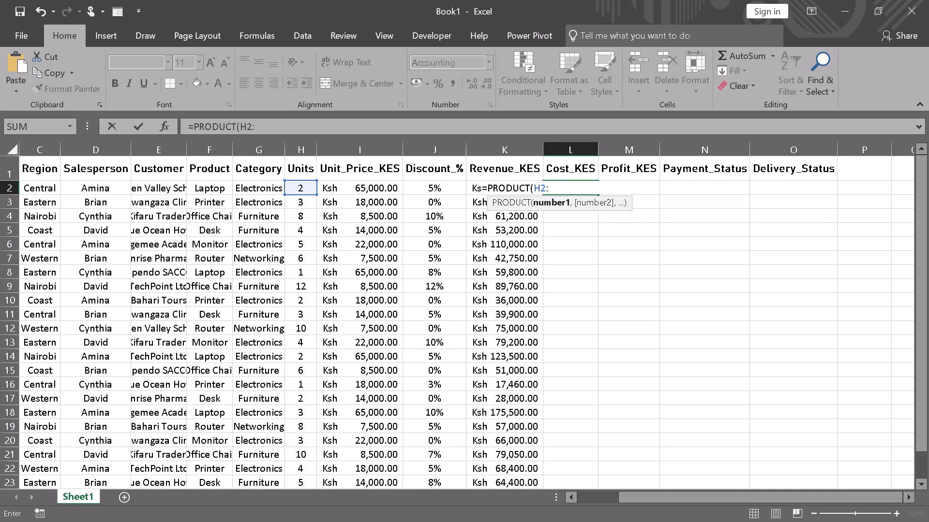
type("I2")
key("shift+parenright")
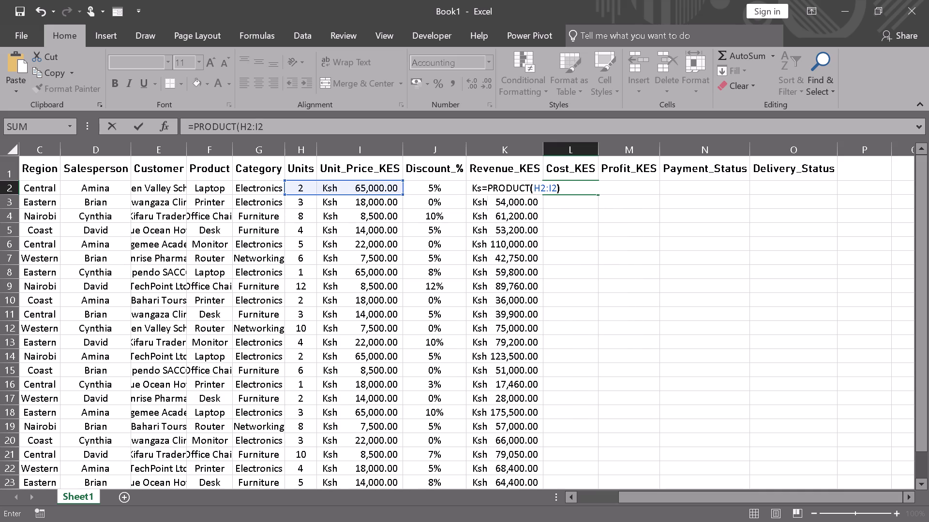
key("Return")
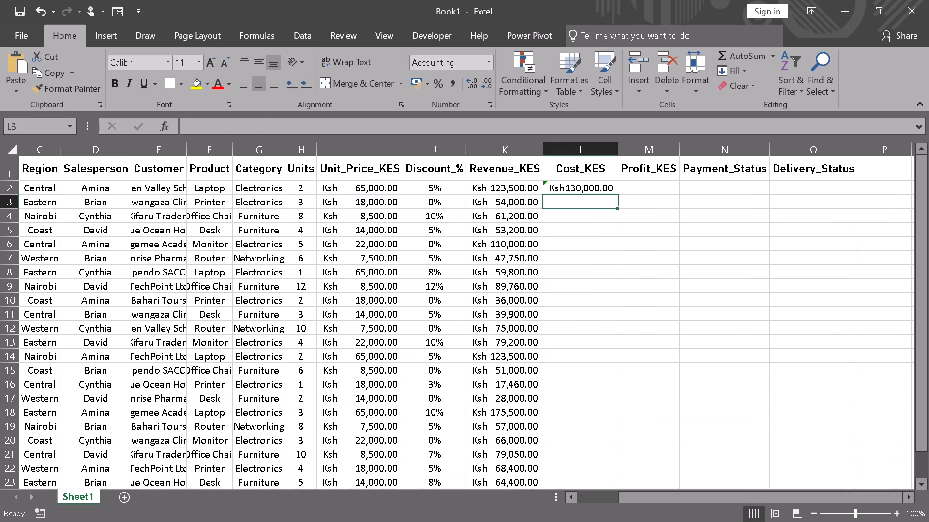
Fill the cost formula from L2 down the Cost_KES column to row 25.
left_click(656, 183)
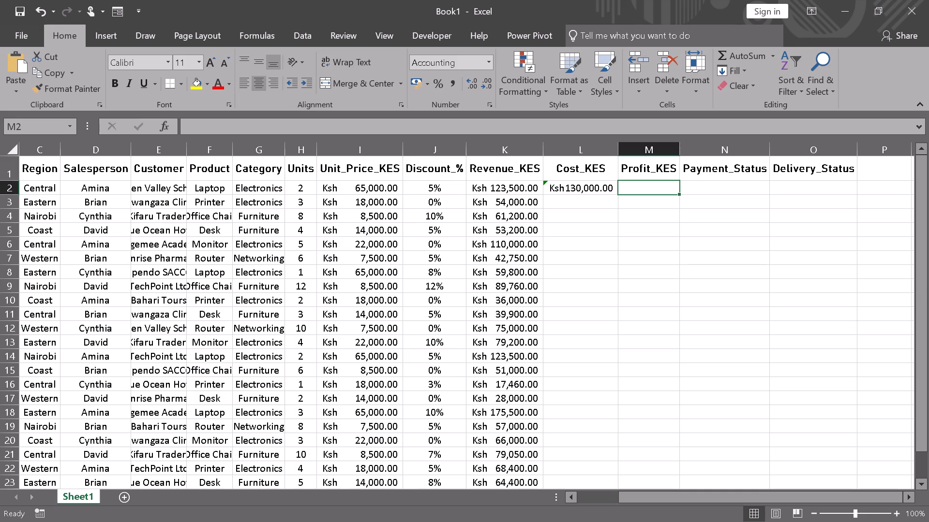
left_click(602, 188)
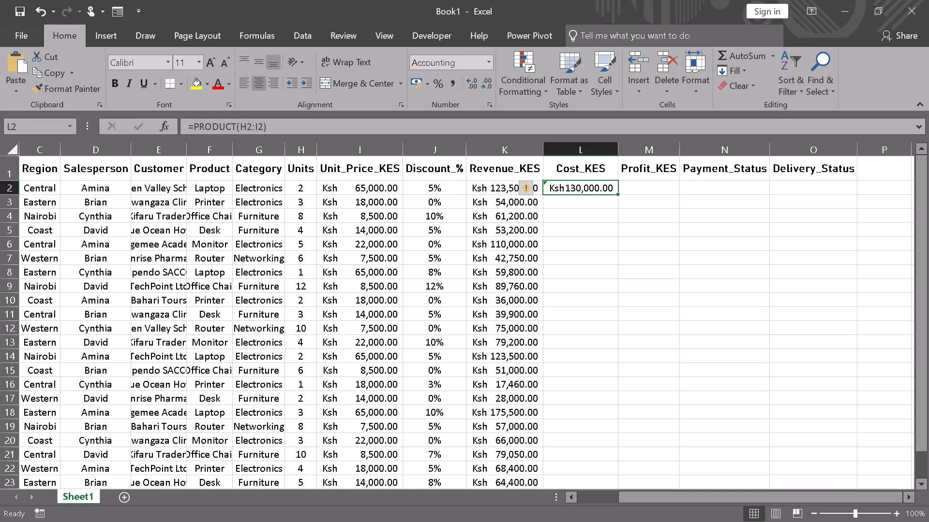
left_click_drag(616, 195, 599, 434)
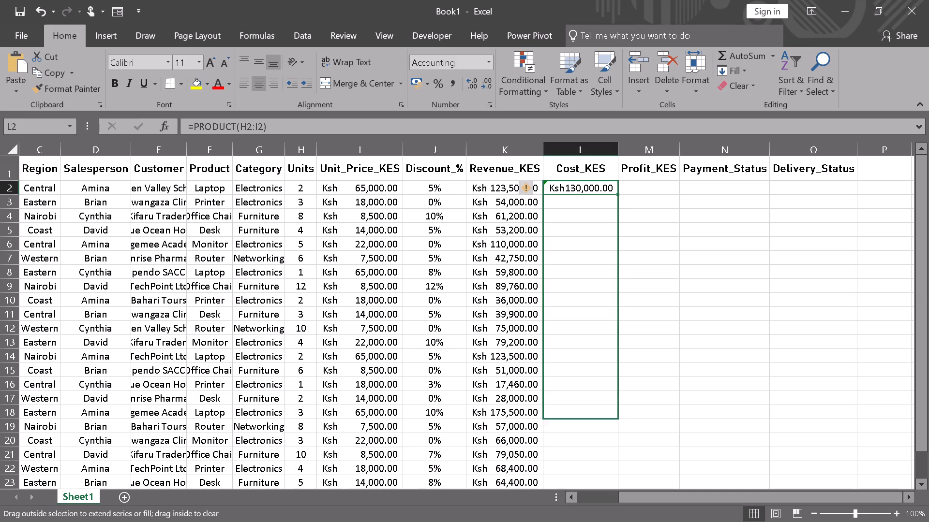
left_click_drag(599, 434, 624, 495)
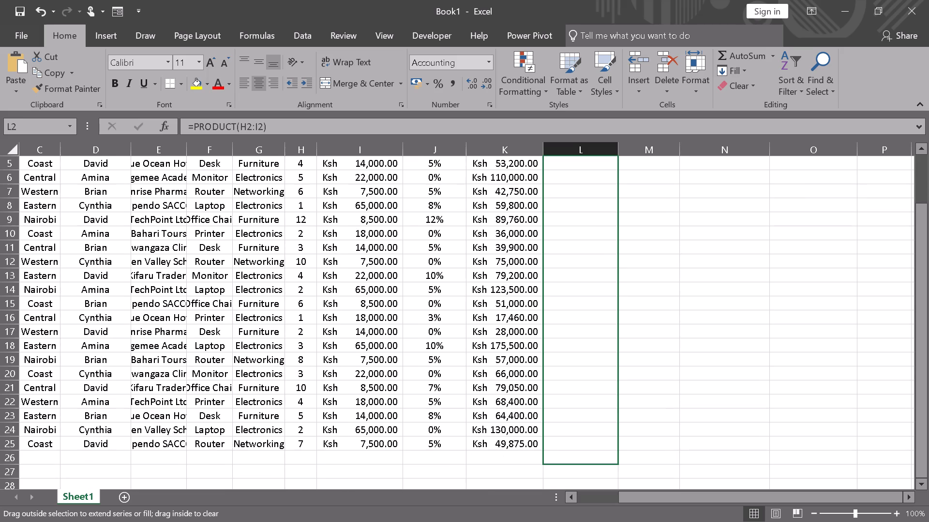
left_click_drag(624, 495, 625, 401)
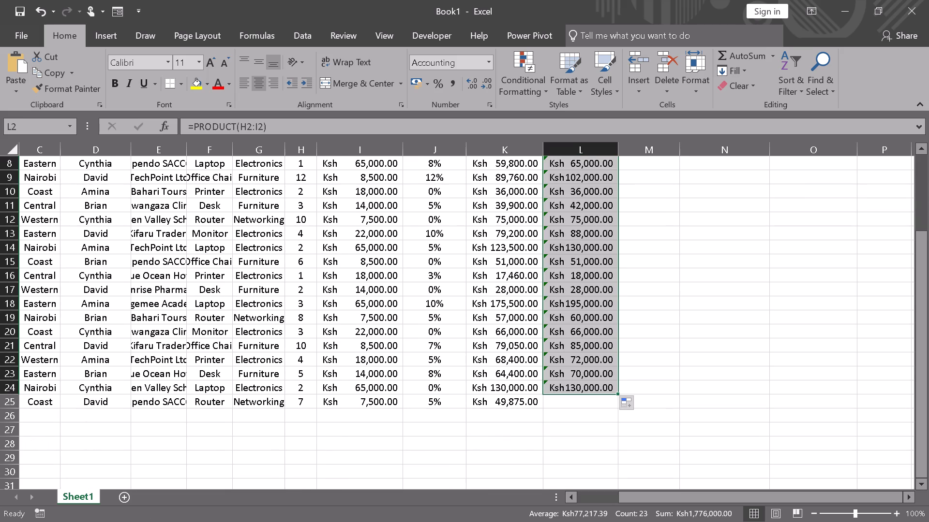
left_click_drag(618, 391, 615, 404)
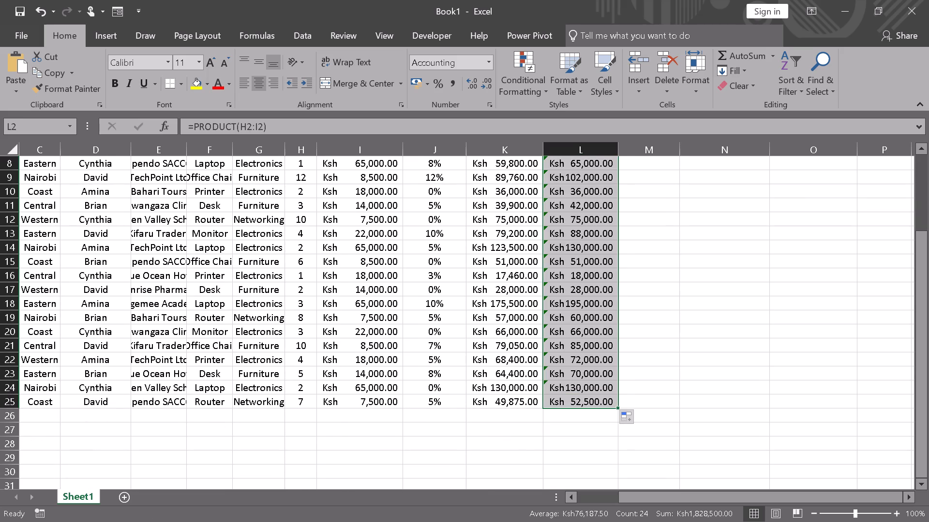
Enter the Profit_KES formula in cell M2 as =L2-K2.
left_click(637, 329)
scroll(591, 325, "up", 5)
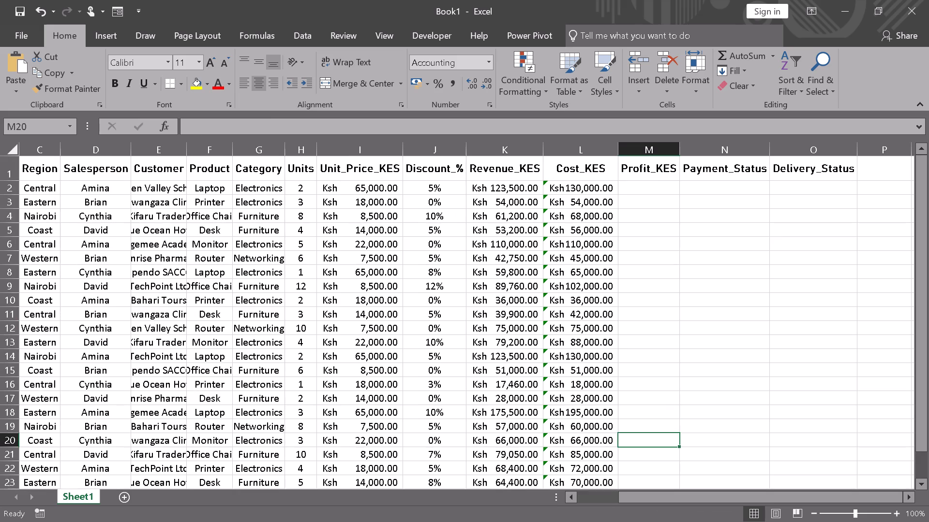
scroll(590, 323, "up", 1)
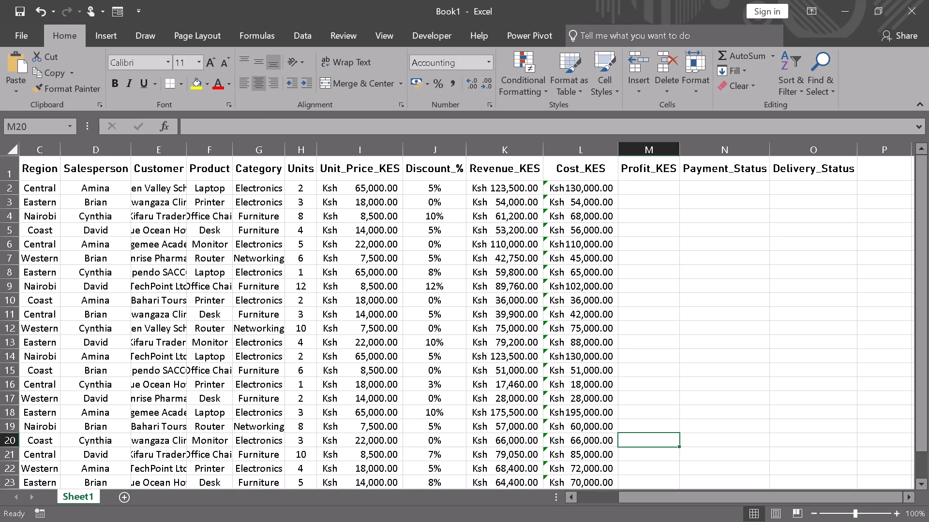
left_click(648, 190)
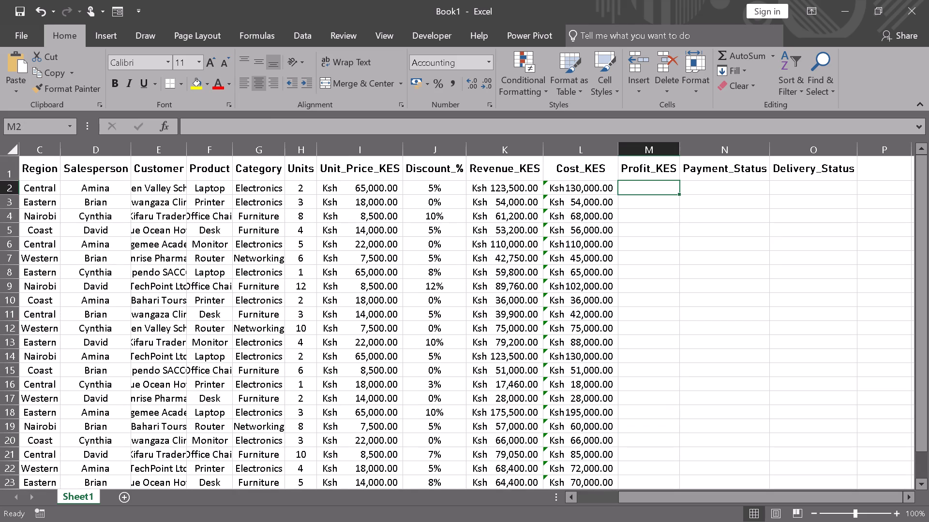
key("equal")
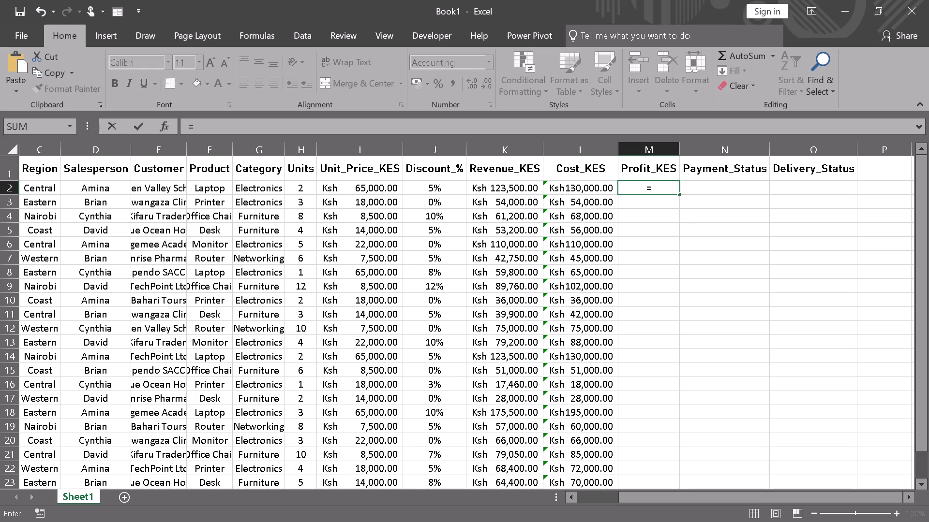
type("L2")
key("minus")
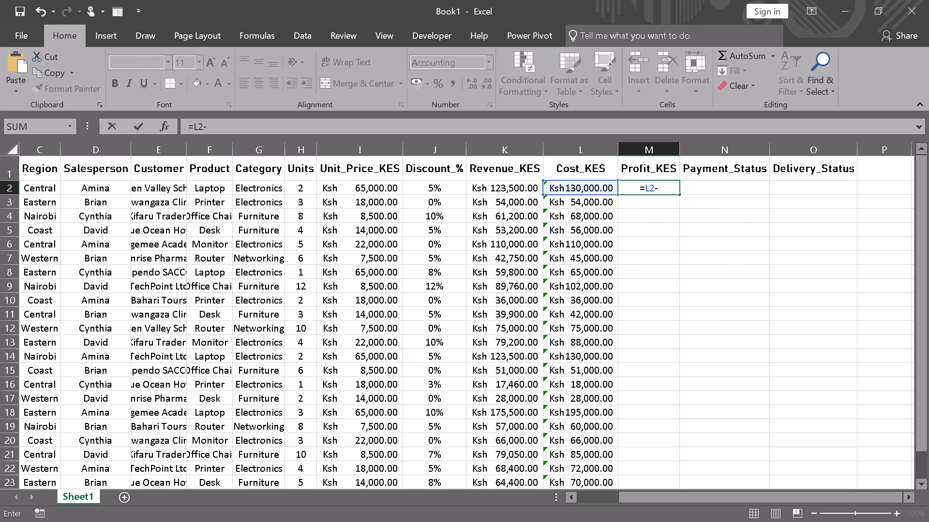
type("K2")
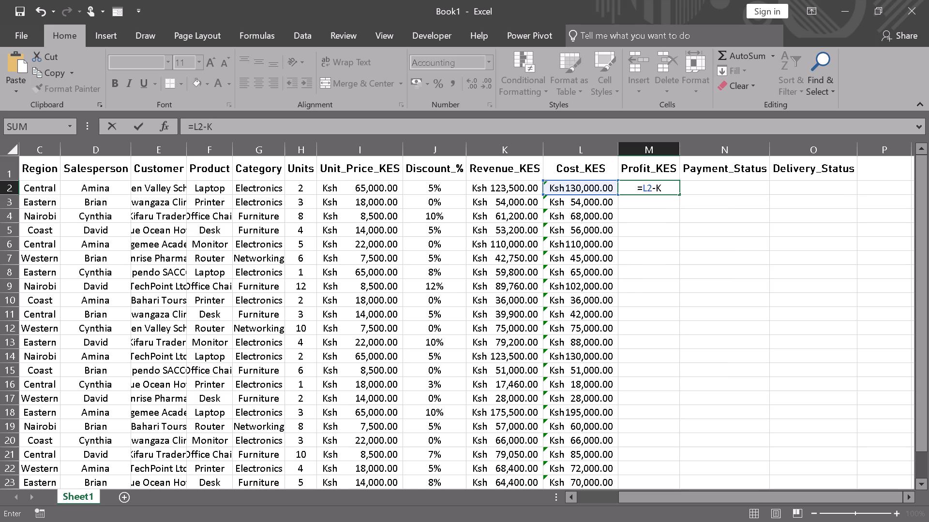
key("Return")
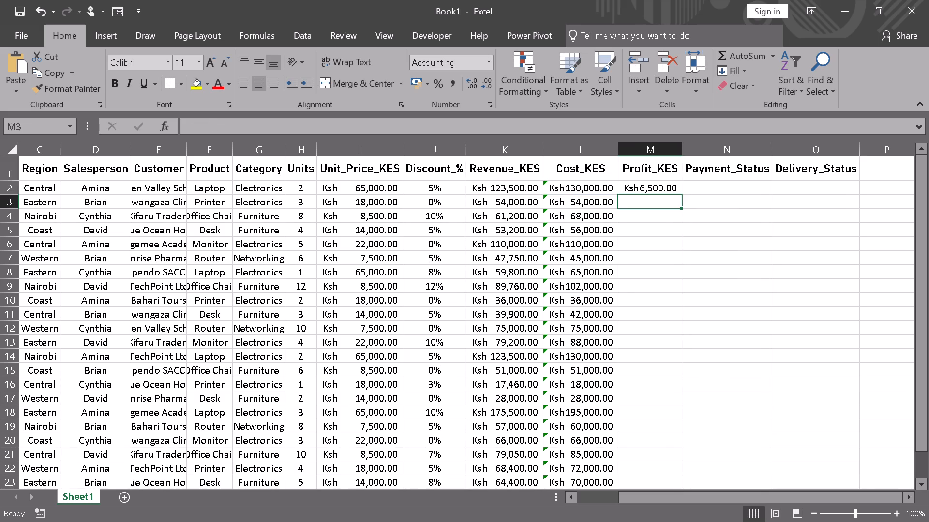
Fill the profit formula from M2 down the Profit_KES column to row 25.
left_click(667, 190)
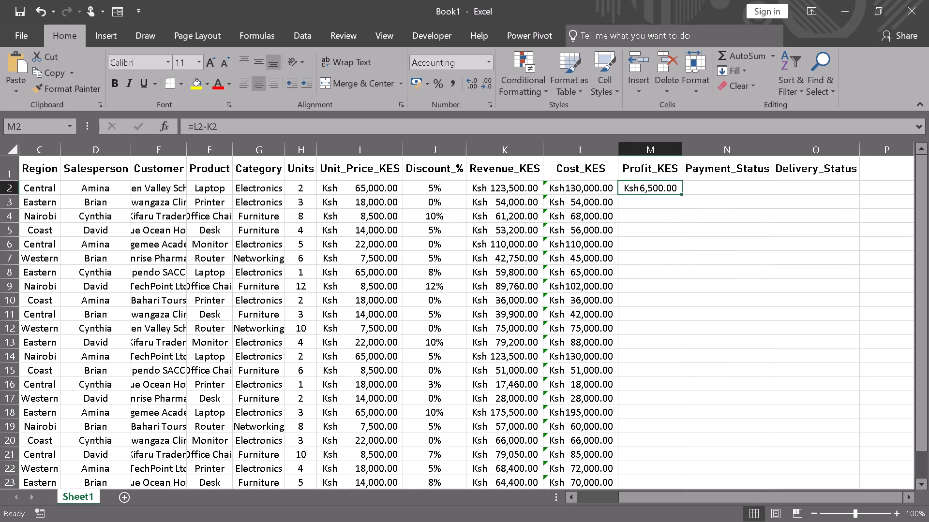
left_click_drag(682, 195, 608, 413)
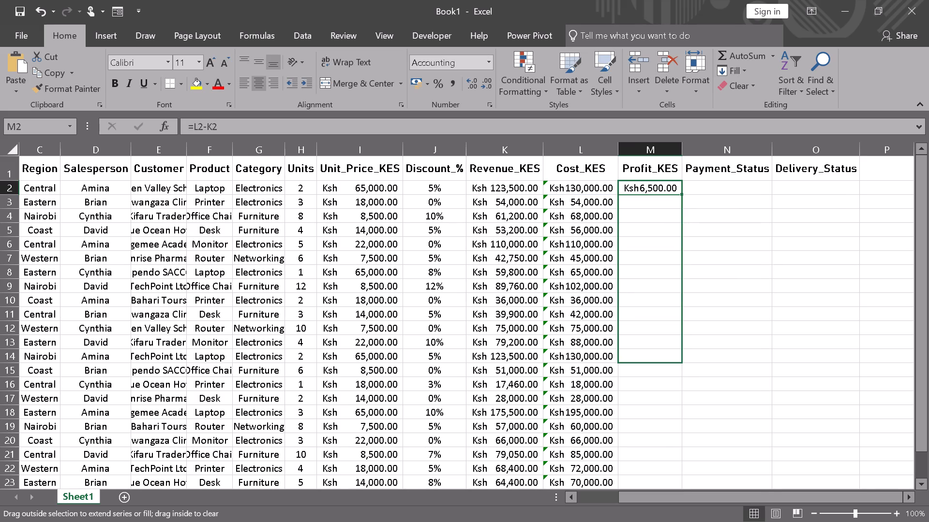
left_click_drag(608, 413, 634, 471)
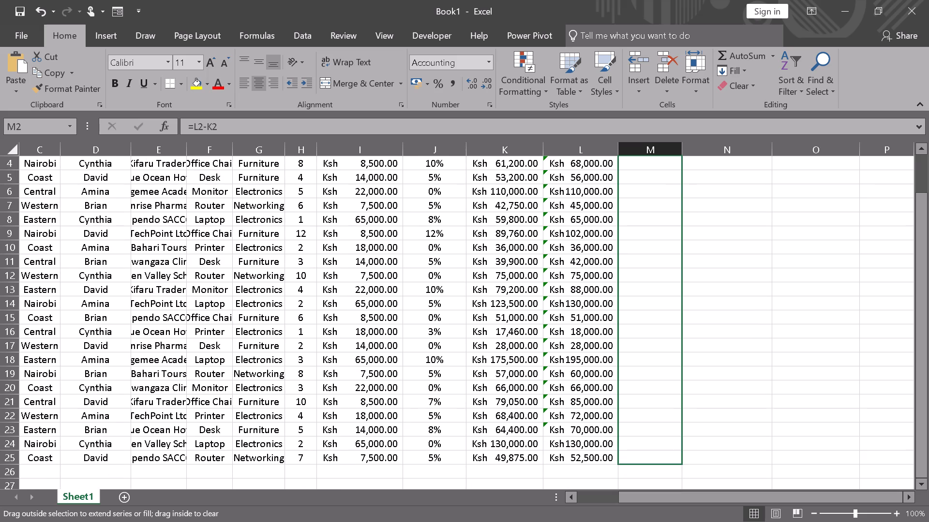
left_click_drag(634, 471, 635, 465)
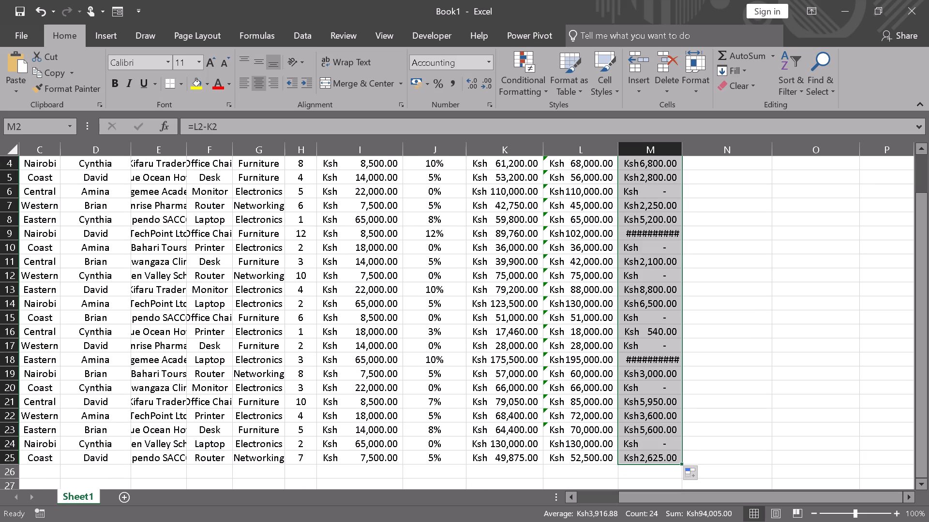
left_click(737, 366)
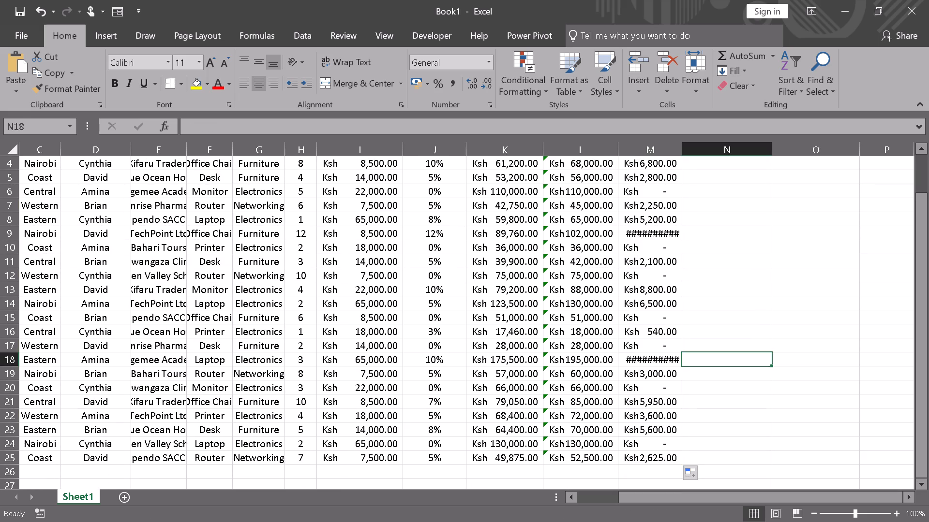
Check the Profit_KES formulas in cells M9 and M2.
left_click(663, 234)
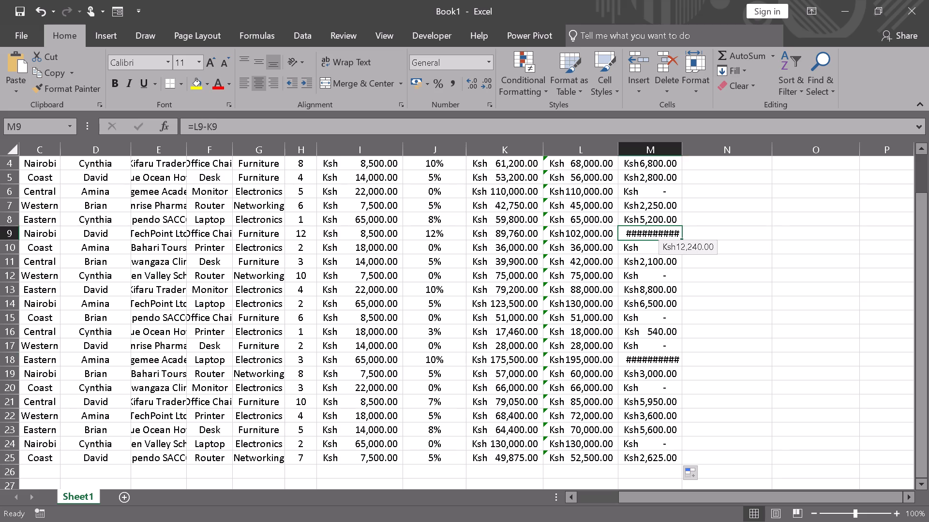
scroll(662, 236, "up", 9)
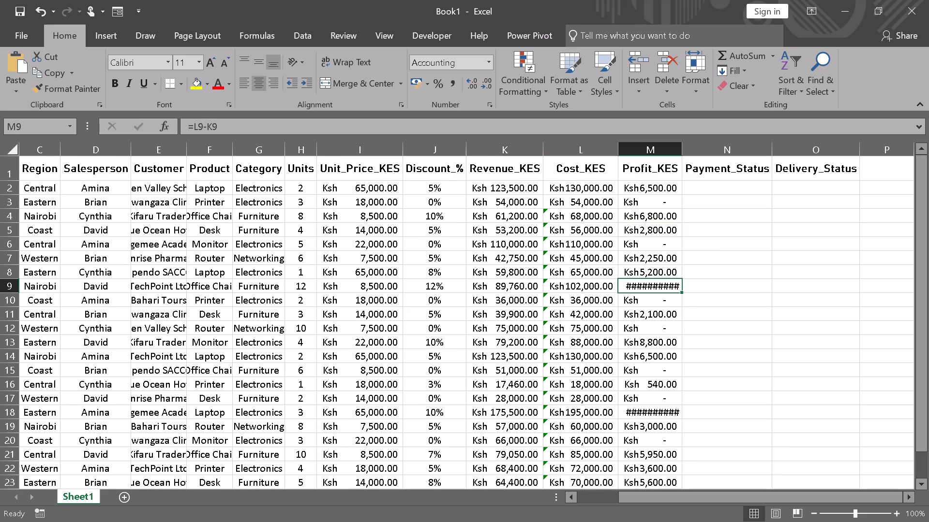
left_click(666, 186)
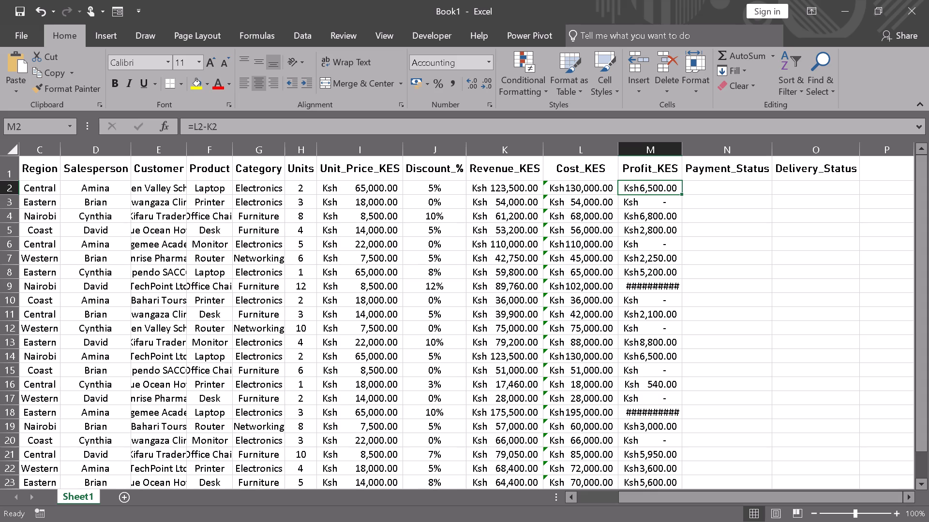
left_click(222, 128)
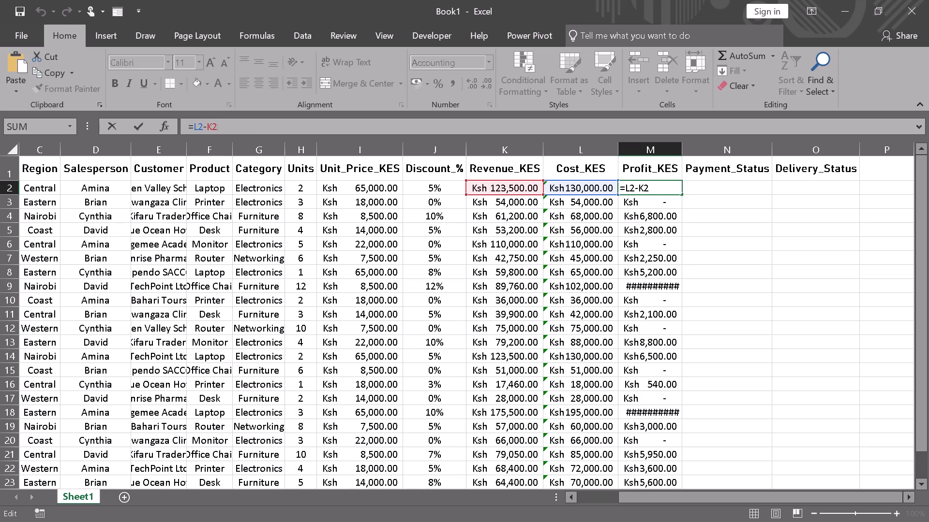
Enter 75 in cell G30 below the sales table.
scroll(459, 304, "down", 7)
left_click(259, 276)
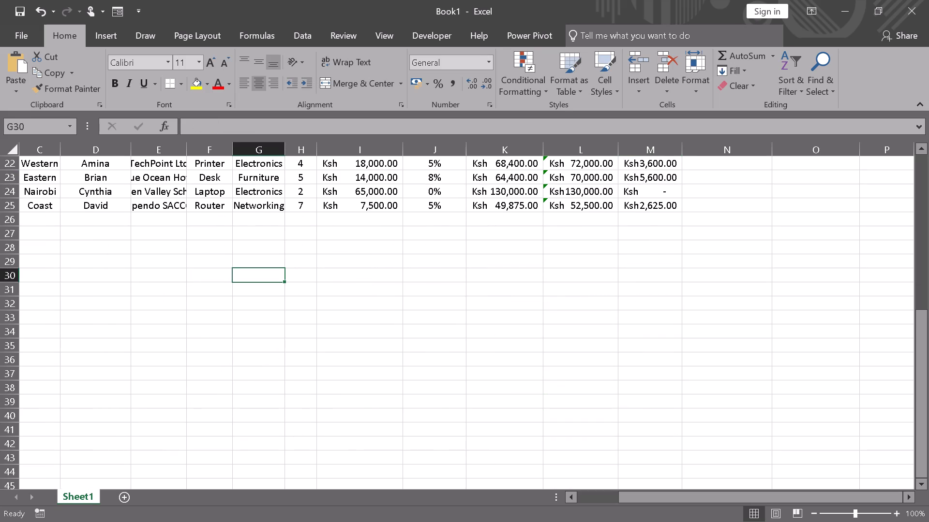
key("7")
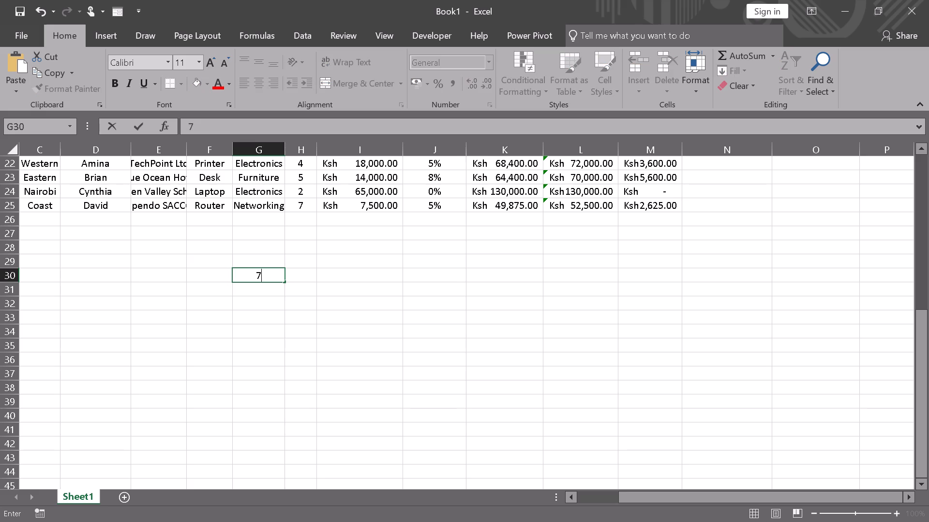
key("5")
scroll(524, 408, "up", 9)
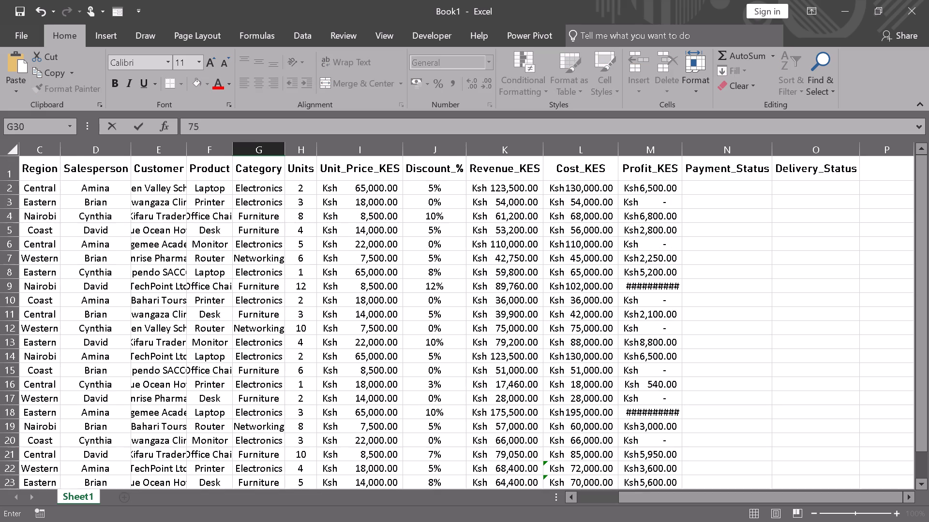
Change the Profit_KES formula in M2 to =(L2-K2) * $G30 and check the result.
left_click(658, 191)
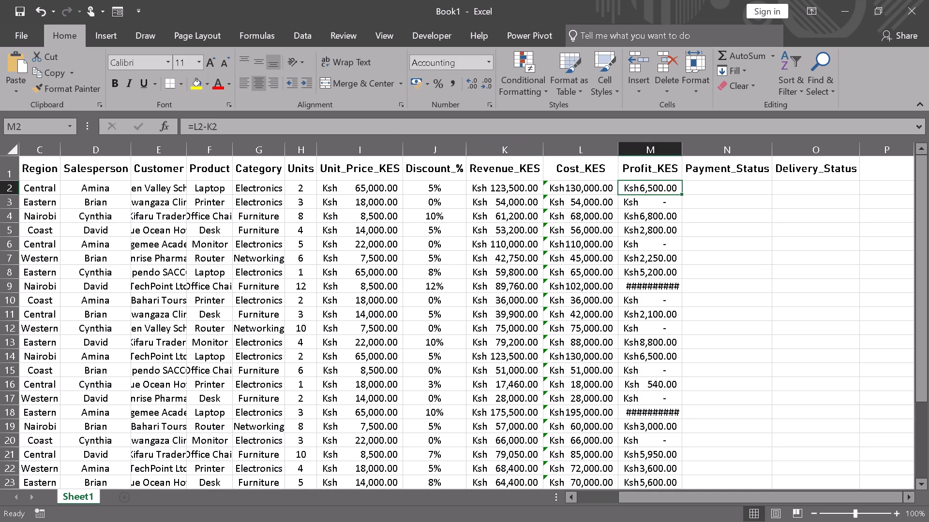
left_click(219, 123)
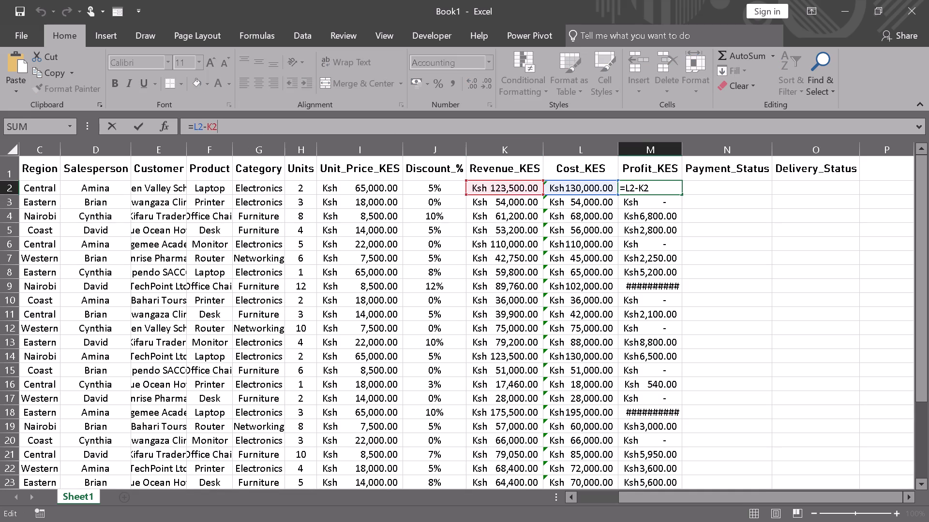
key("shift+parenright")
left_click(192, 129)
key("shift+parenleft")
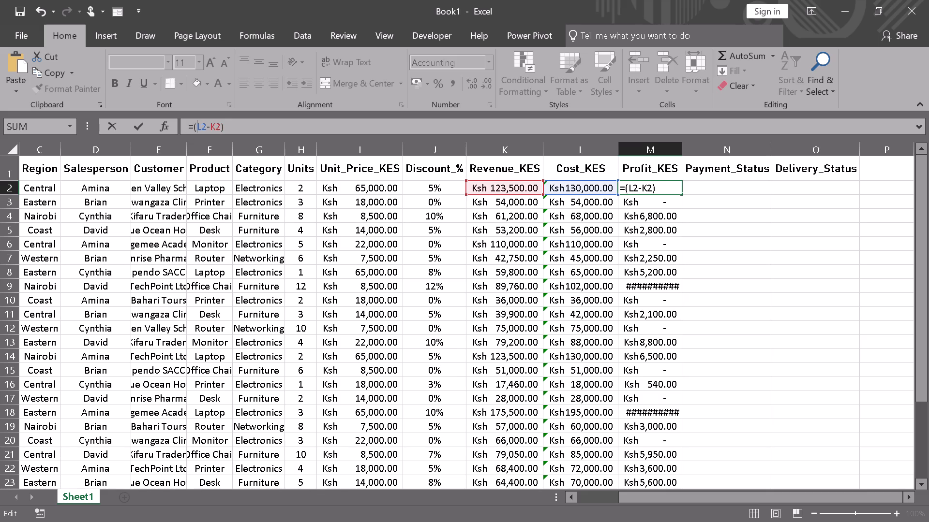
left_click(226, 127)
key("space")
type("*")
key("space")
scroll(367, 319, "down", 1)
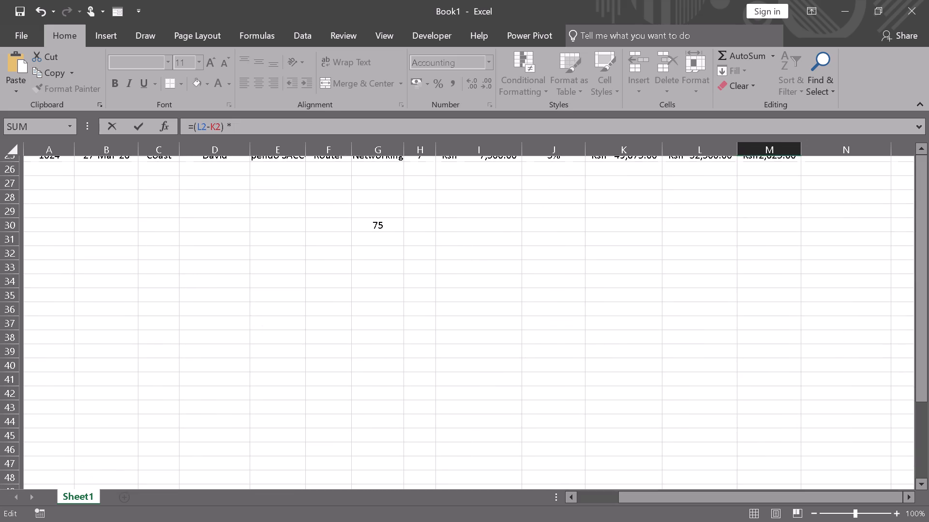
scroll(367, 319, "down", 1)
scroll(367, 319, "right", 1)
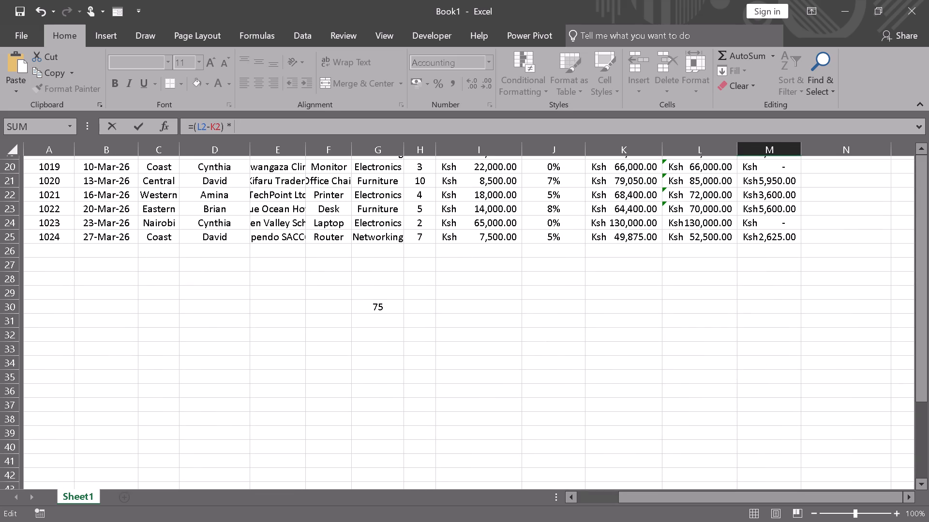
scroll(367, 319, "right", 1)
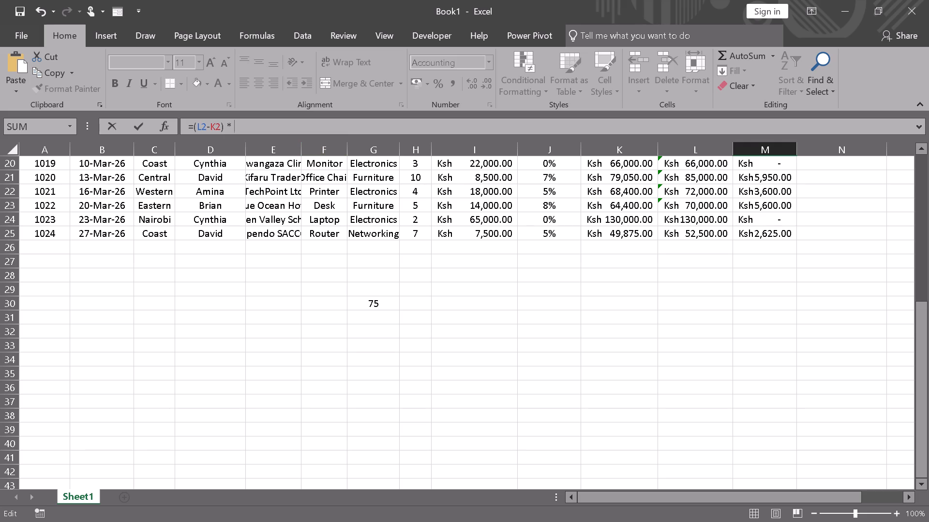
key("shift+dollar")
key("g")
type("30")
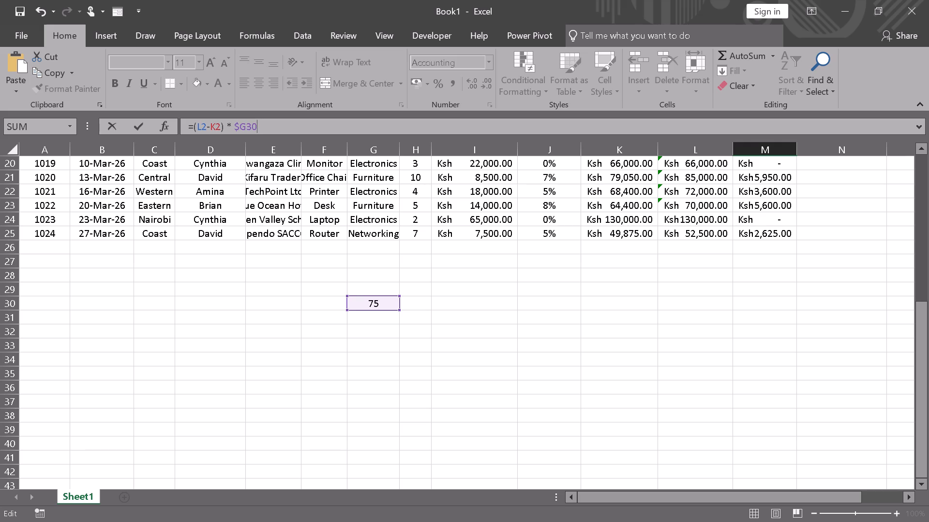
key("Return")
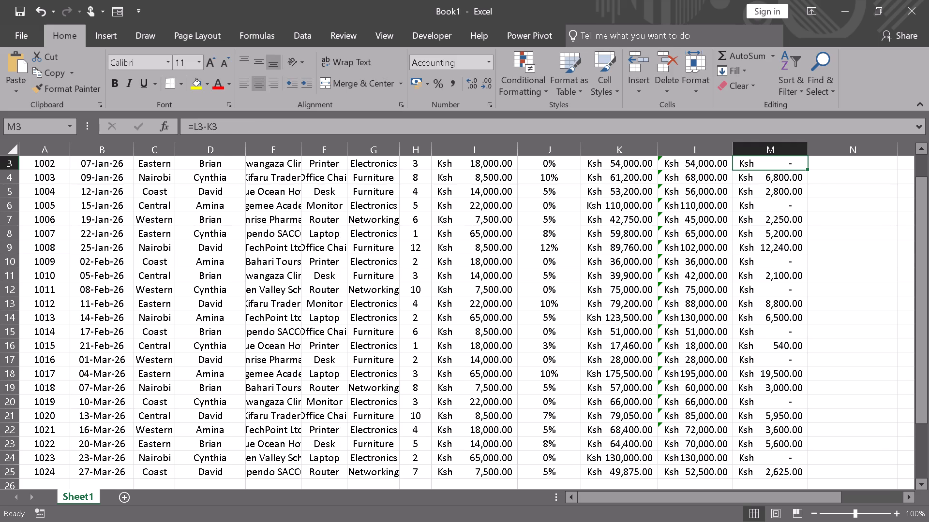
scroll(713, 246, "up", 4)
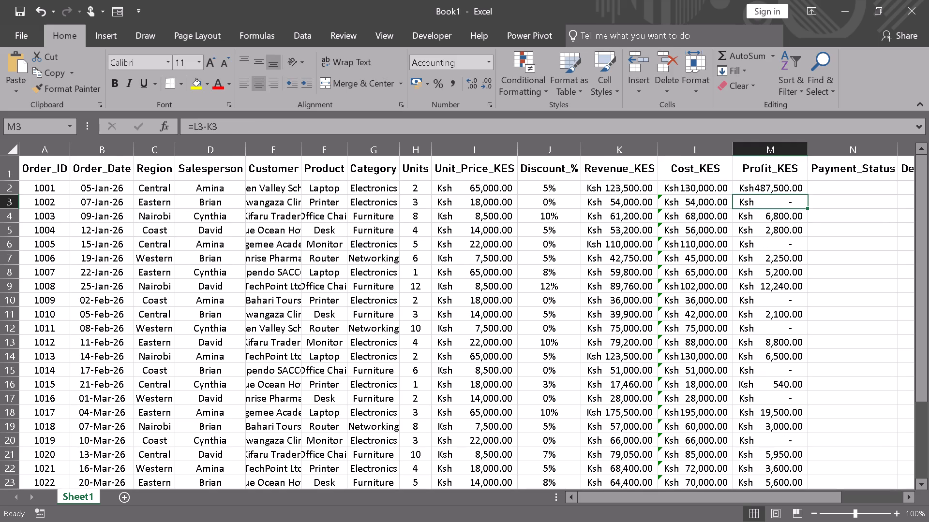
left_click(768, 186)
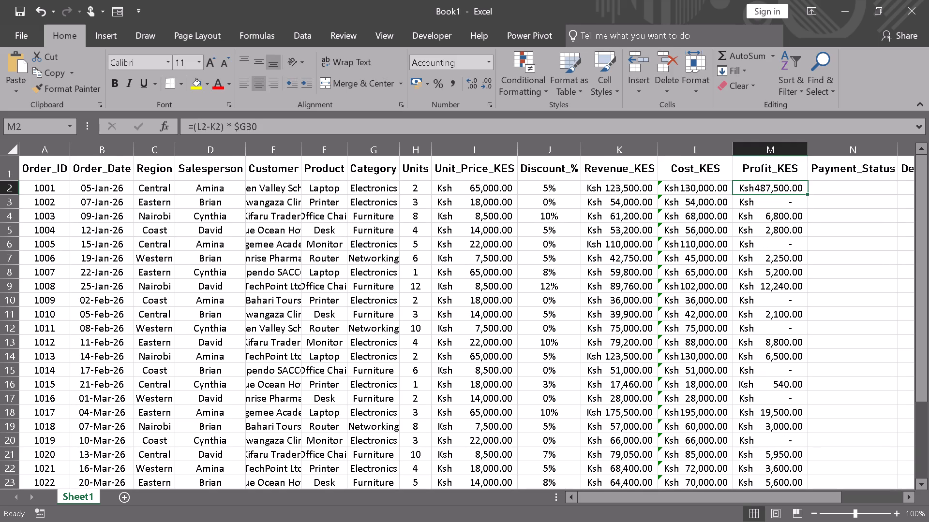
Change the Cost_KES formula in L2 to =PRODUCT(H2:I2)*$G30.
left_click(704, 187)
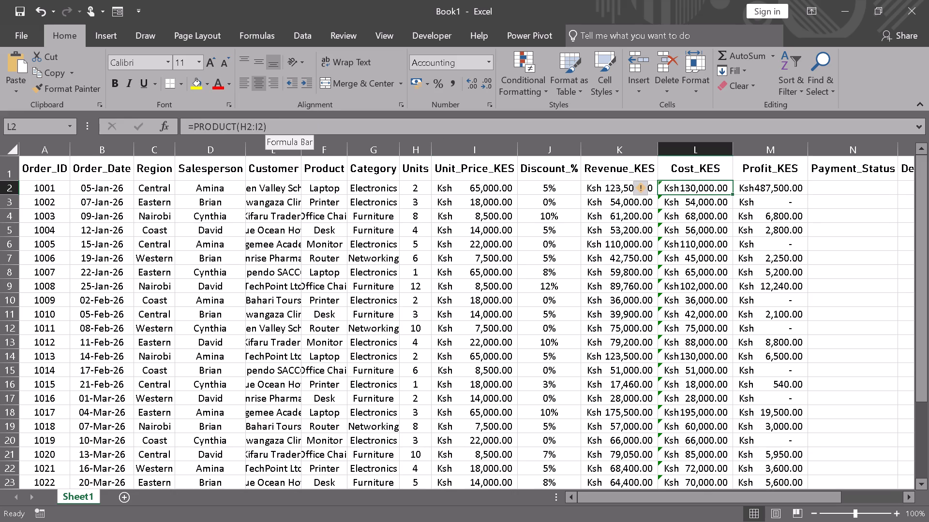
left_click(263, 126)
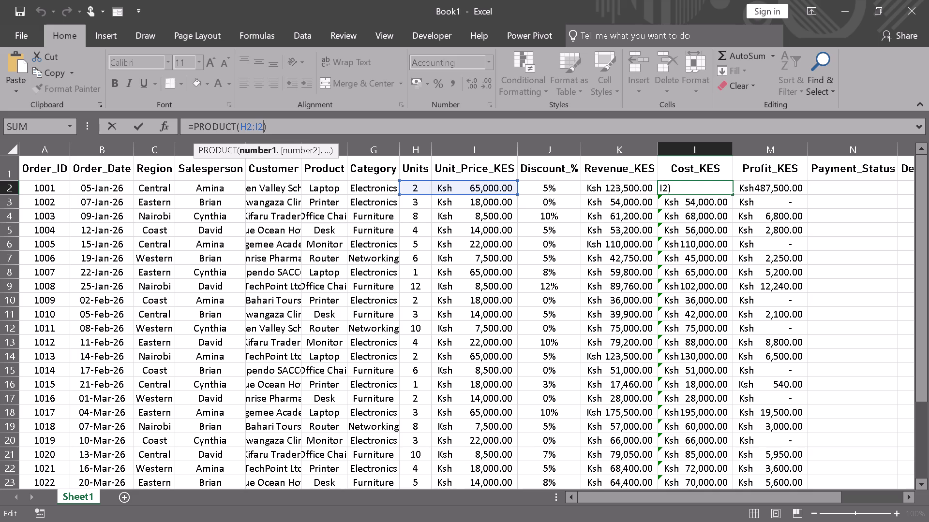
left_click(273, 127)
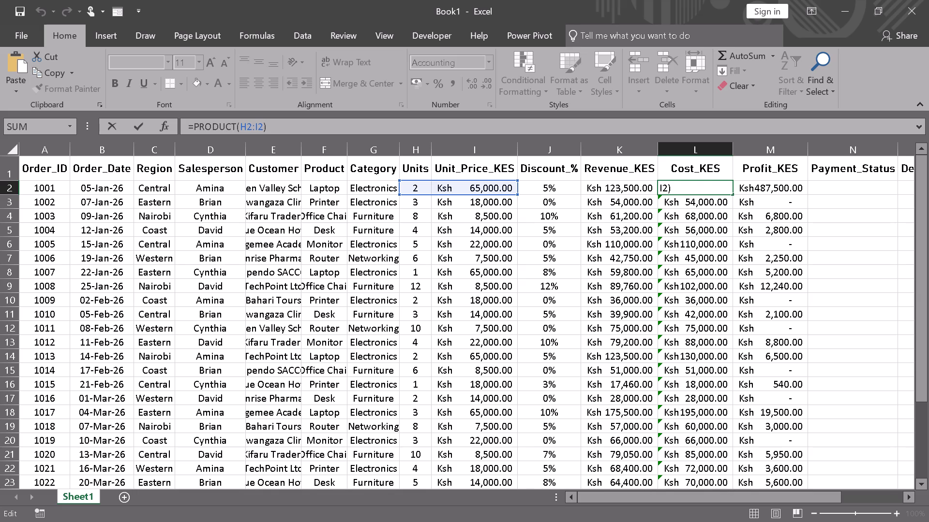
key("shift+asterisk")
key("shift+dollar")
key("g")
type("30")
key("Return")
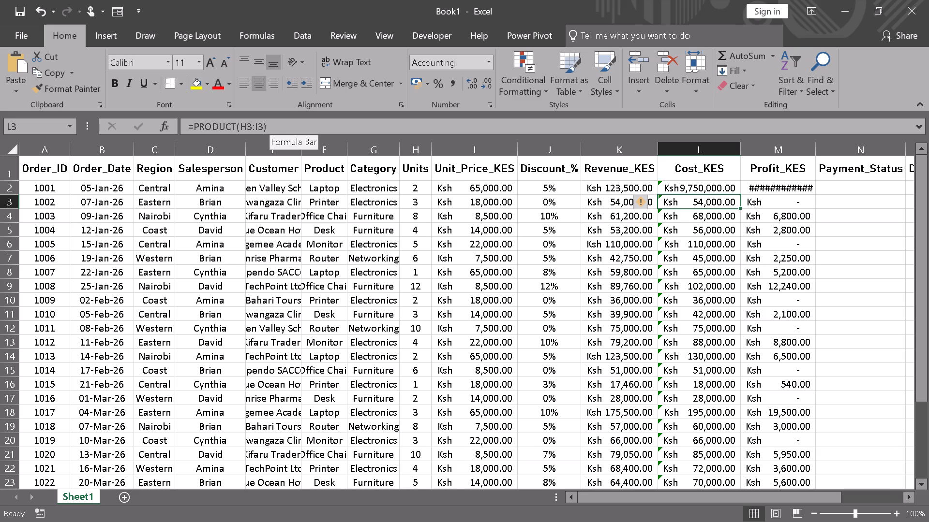
Undo the G30 entry, the $G30 formula edits, all Profit_KES formulas and the Cost_KES fill, keeping only =PRODUCT(H2:I2) in L2.
left_click(43, 13)
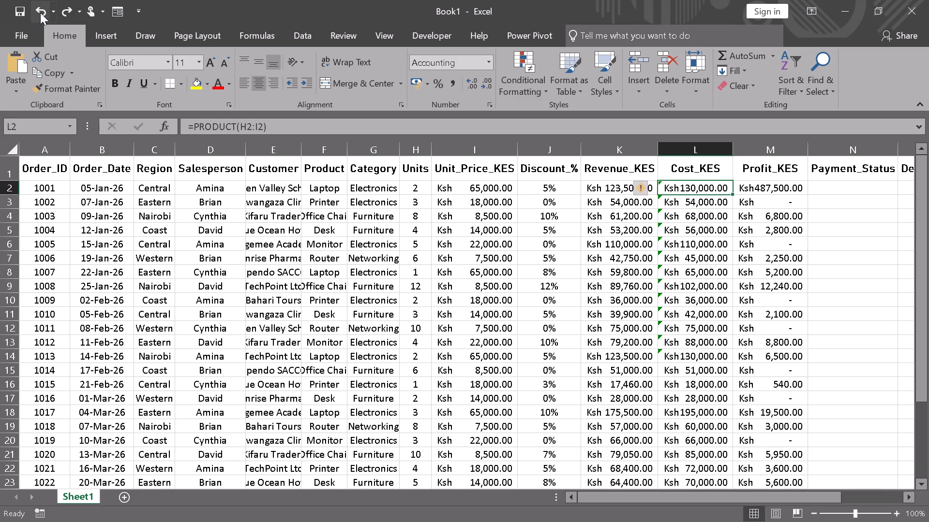
left_click(40, 13)
left_click(39, 13)
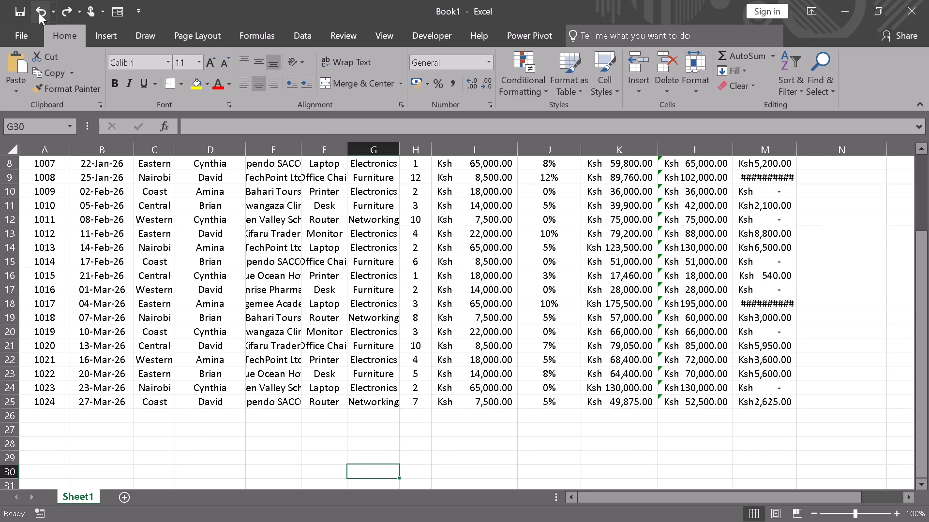
left_click(38, 12)
left_click(38, 12)
left_click(37, 12)
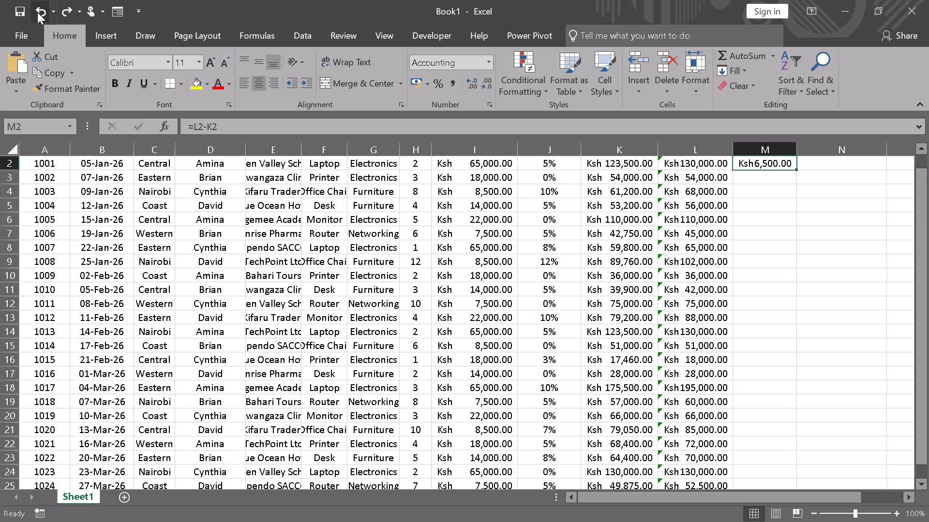
left_click(37, 12)
left_click(36, 12)
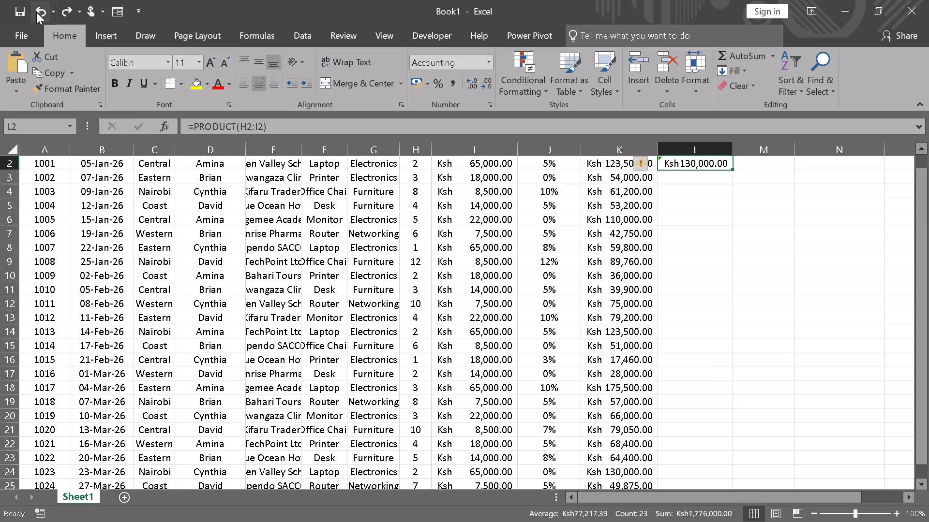
Enter 0.5 in cell A28 below the sales table.
scroll(677, 279, "up", 5)
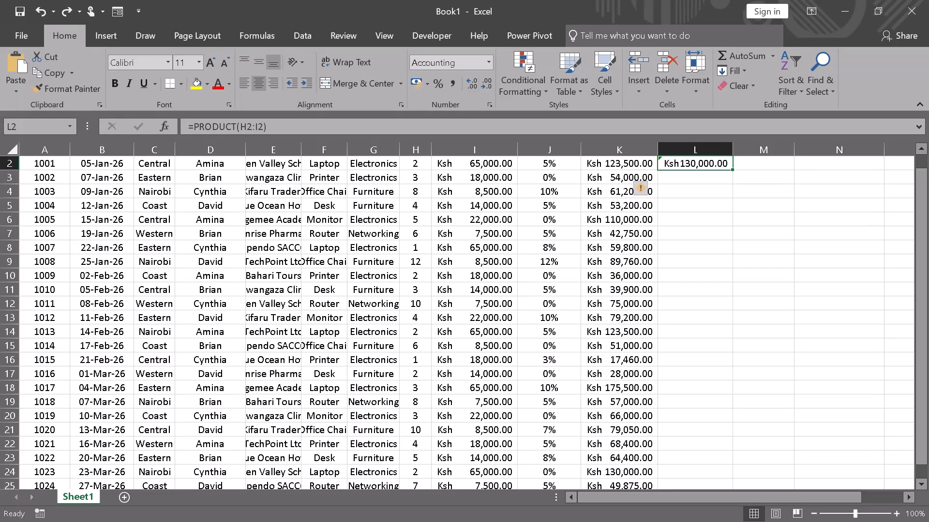
scroll(420, 376, "down", 4)
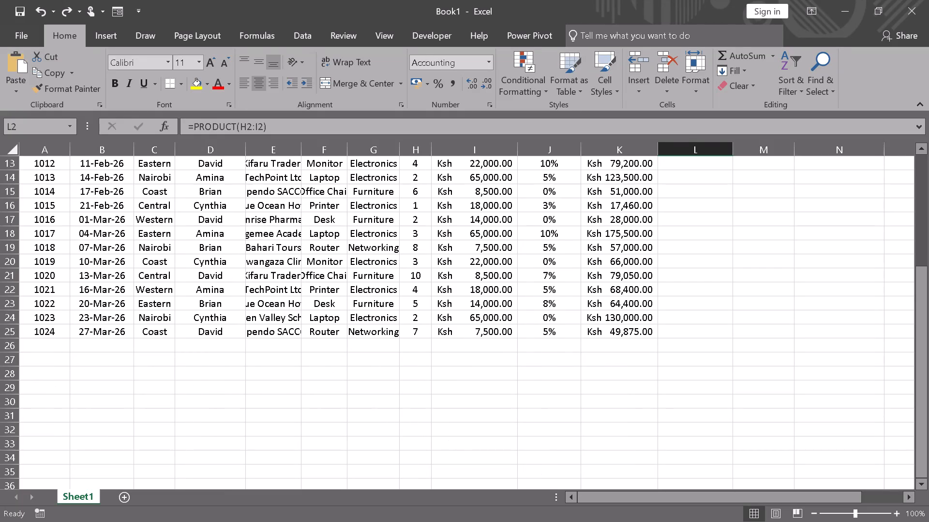
left_click(46, 377)
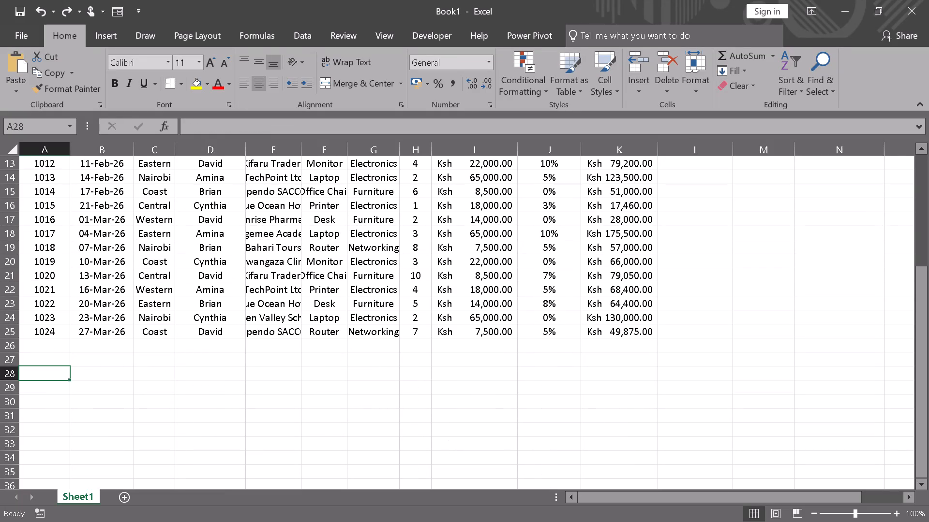
key("0")
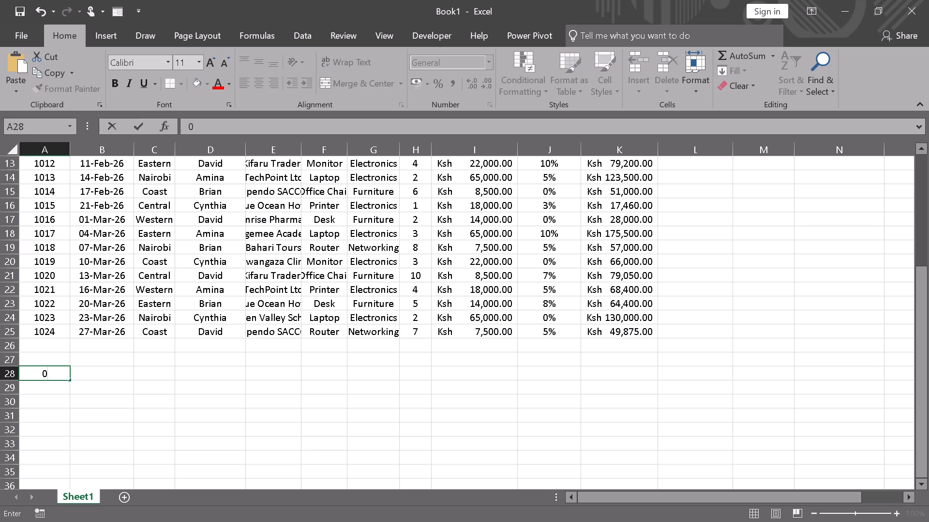
key("period")
key("5")
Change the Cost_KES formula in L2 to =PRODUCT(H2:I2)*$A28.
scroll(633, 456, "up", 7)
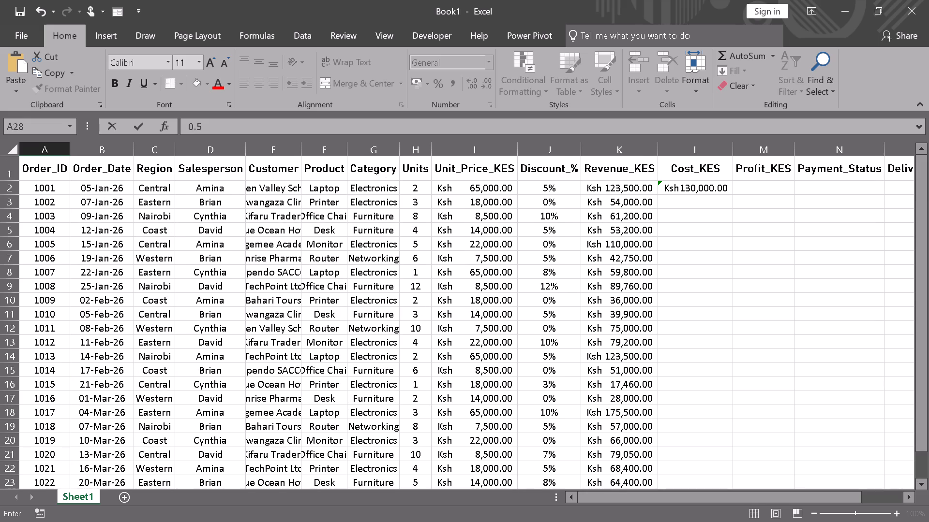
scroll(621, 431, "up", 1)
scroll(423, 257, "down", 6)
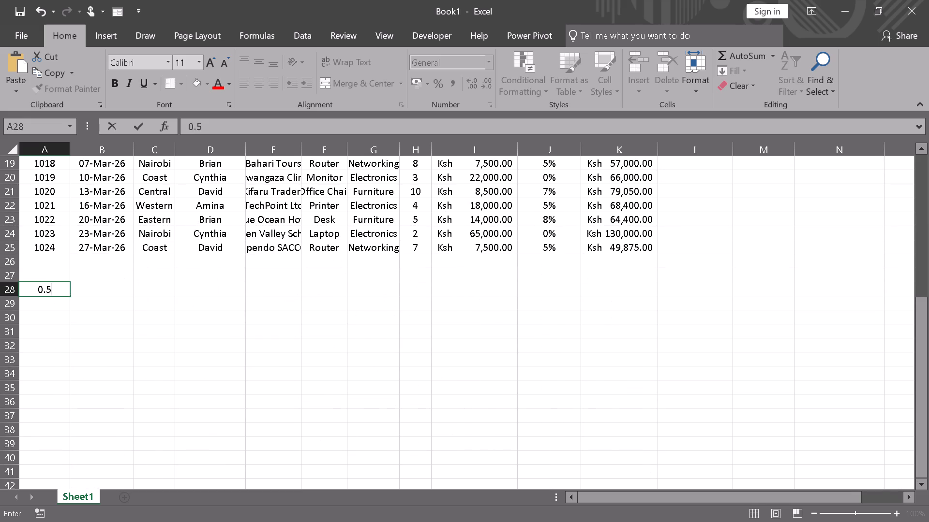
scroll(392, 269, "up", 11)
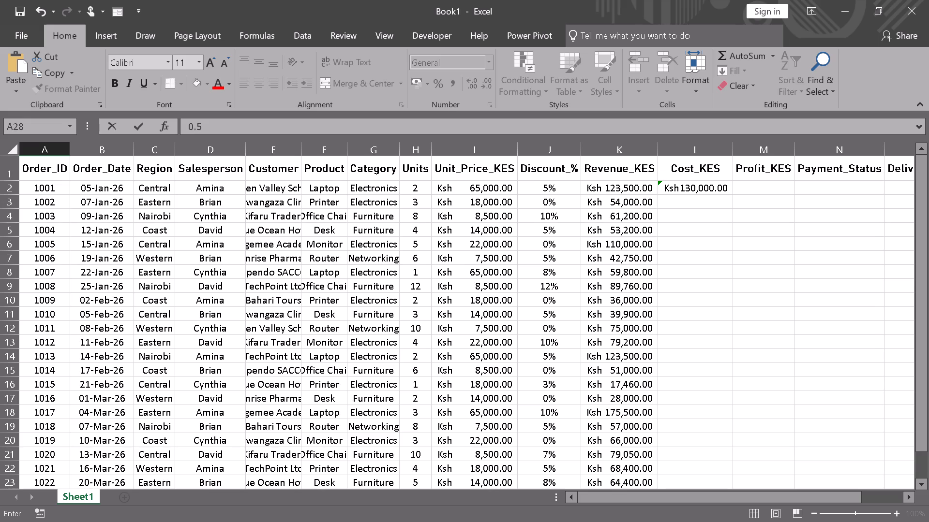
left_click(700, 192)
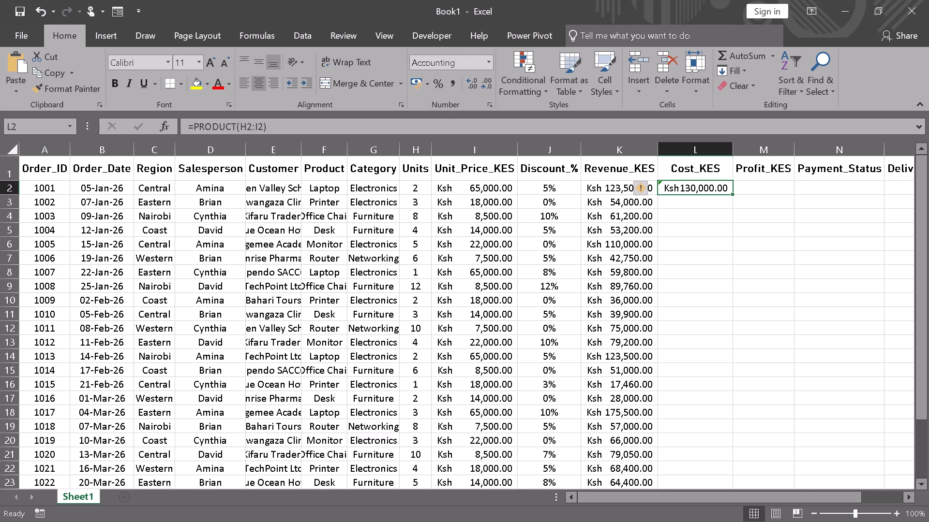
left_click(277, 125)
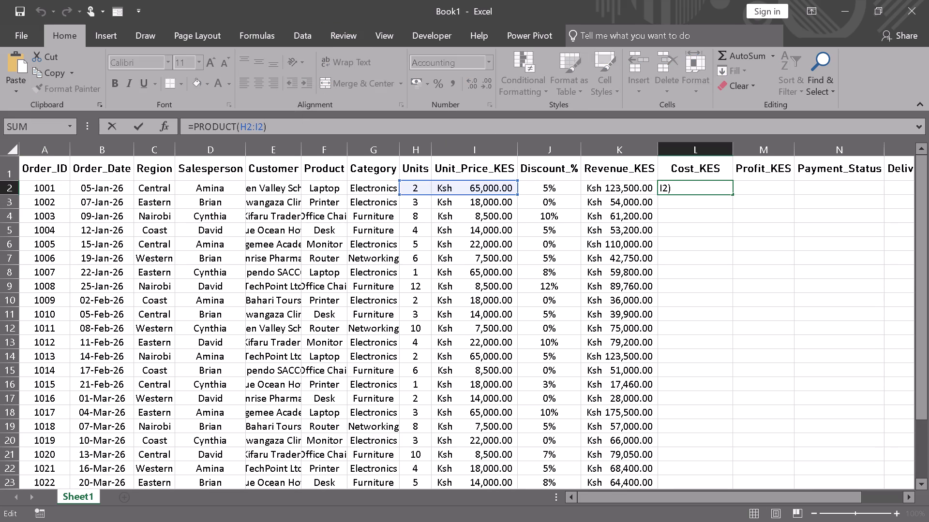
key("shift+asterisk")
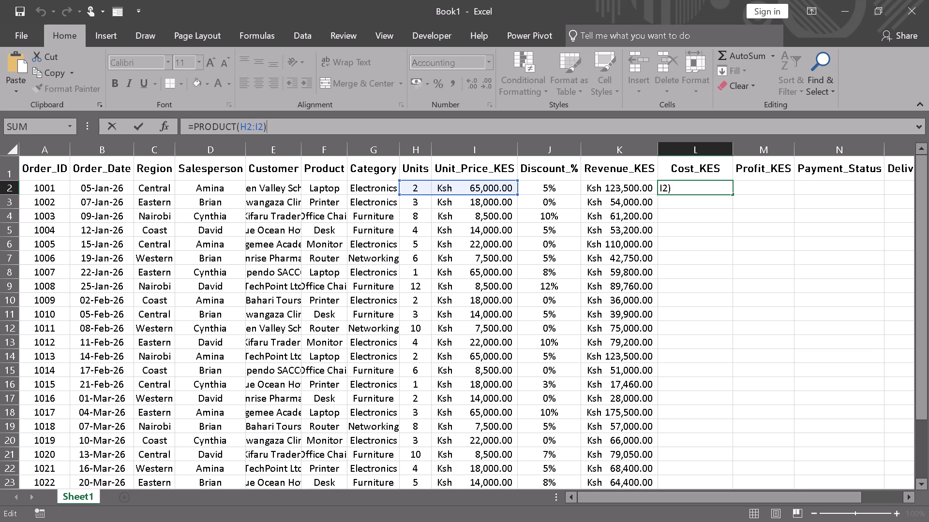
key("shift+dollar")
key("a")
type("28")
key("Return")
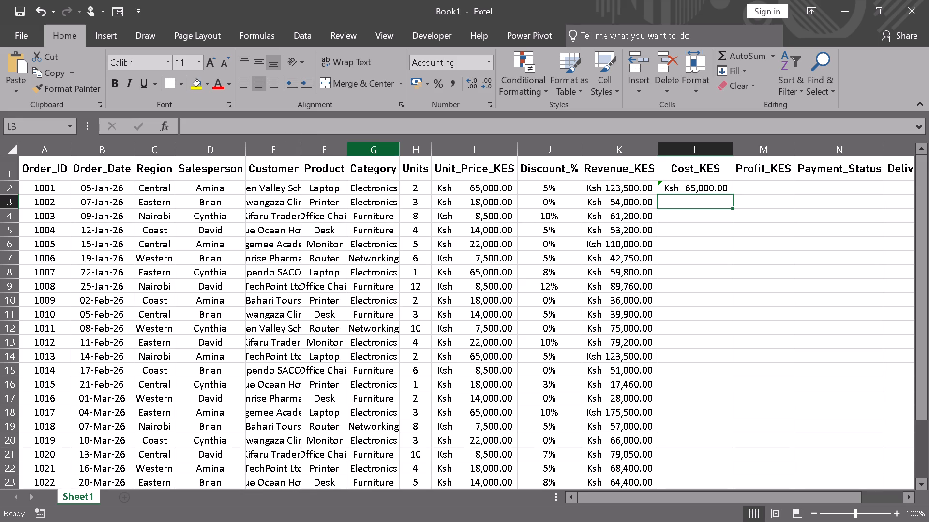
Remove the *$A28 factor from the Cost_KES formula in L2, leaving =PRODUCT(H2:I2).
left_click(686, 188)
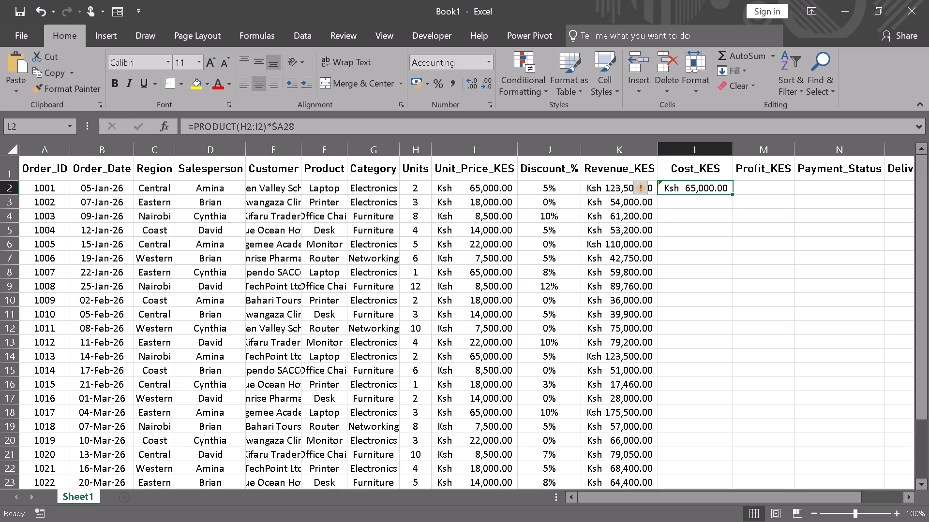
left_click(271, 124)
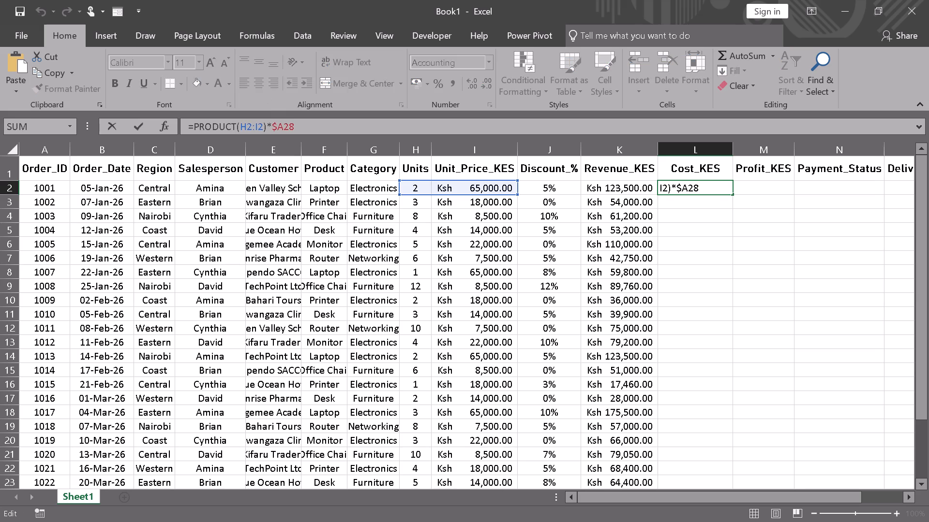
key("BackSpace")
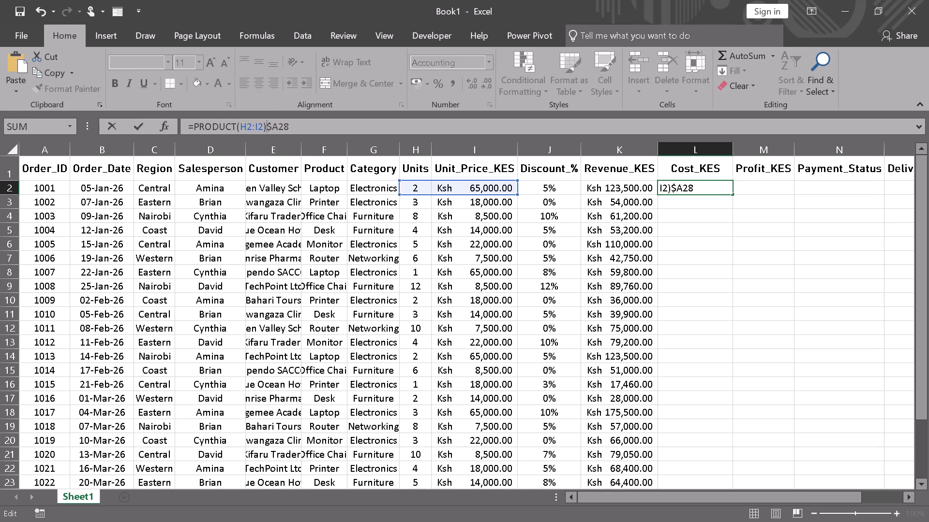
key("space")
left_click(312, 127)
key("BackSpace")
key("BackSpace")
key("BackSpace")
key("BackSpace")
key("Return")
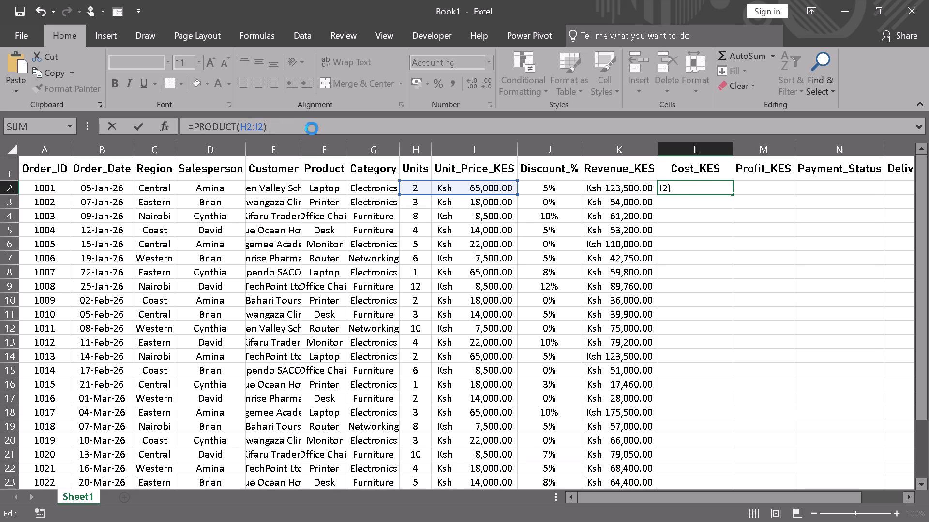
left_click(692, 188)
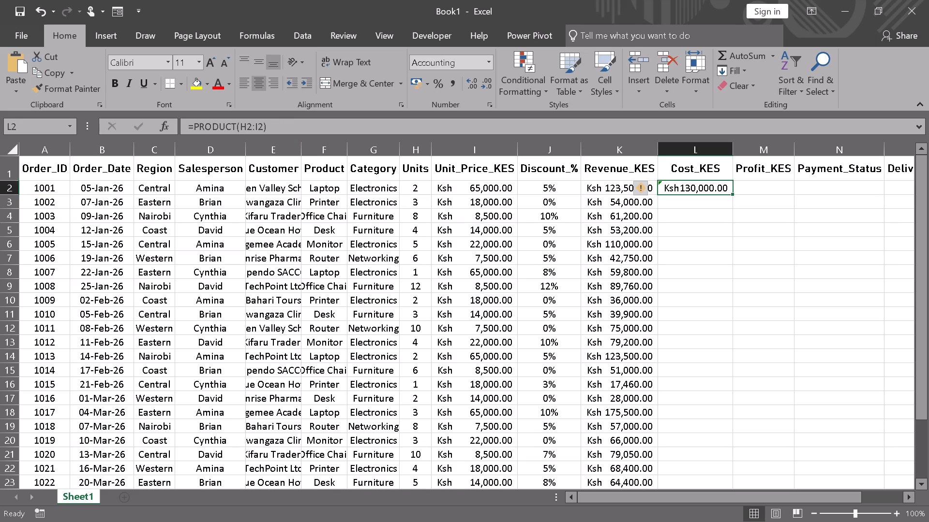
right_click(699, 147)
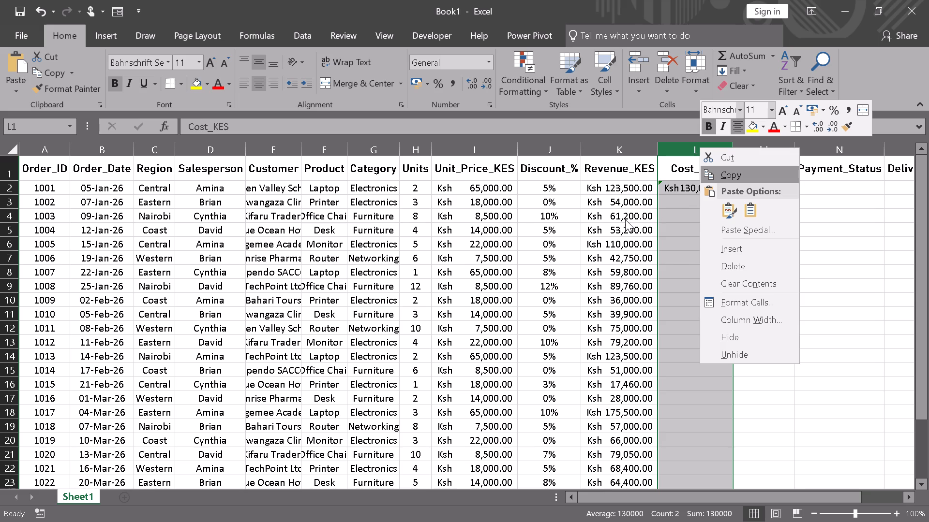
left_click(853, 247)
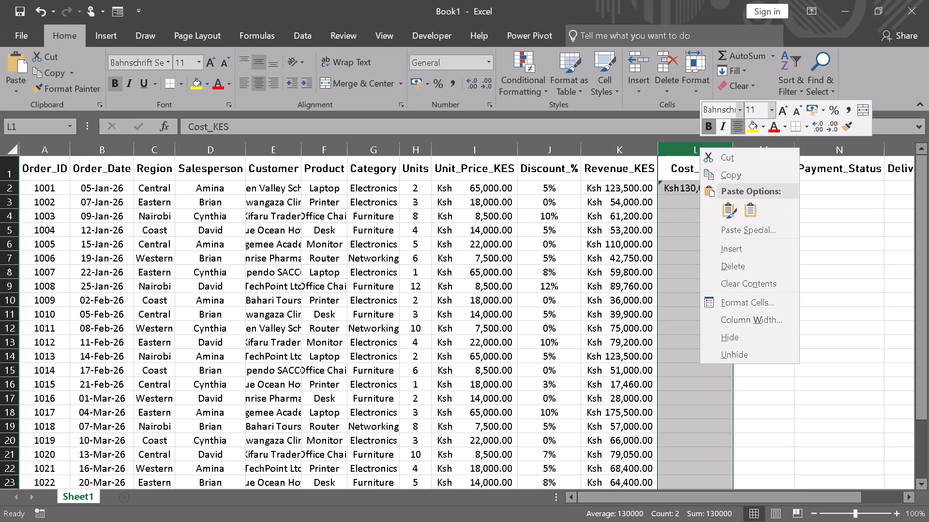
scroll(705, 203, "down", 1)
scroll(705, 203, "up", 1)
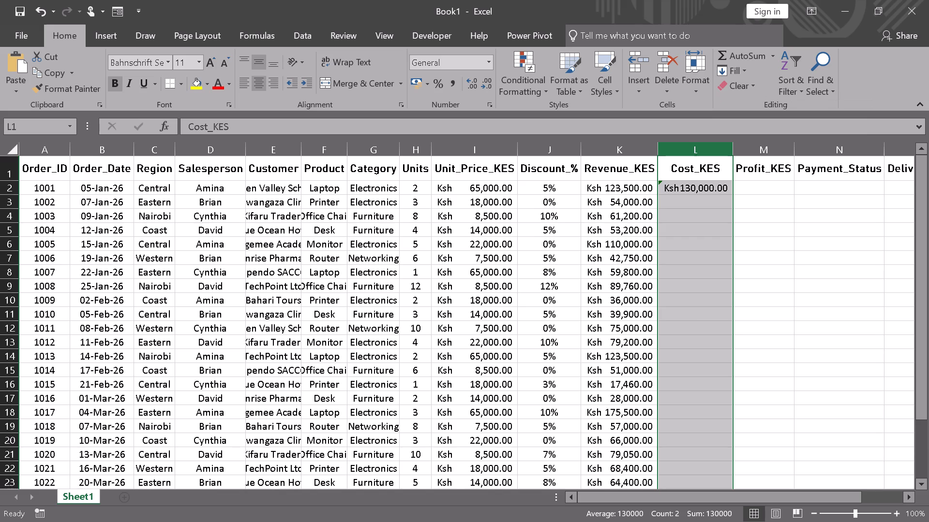
Enter Cost_KES values for orders 1001 to 1003 in L2:L4: 93600 (replacing the formula), 38880 and 48960.
left_click(720, 176)
left_click(720, 191)
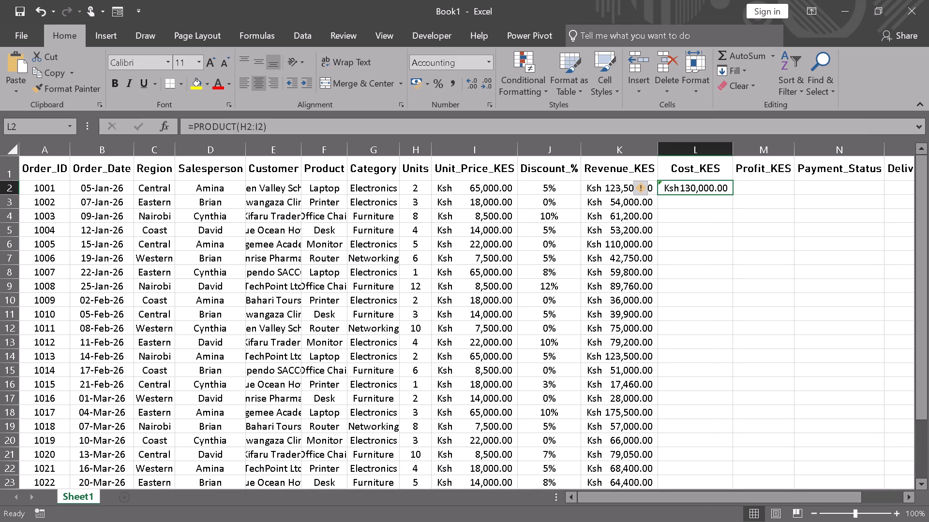
key("9")
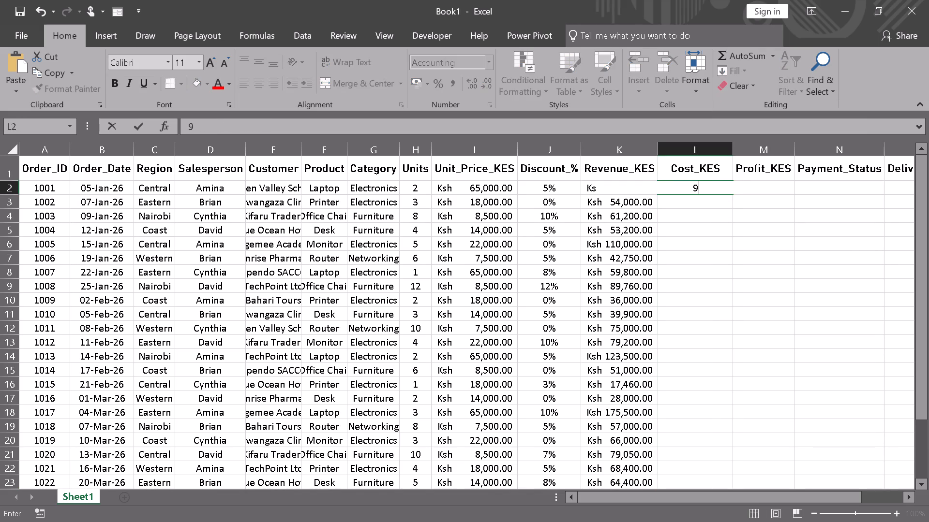
key("3")
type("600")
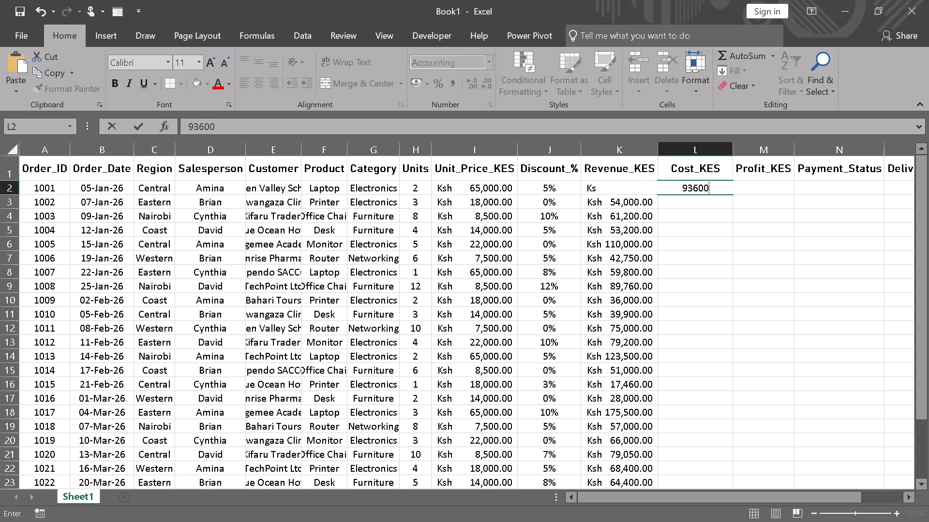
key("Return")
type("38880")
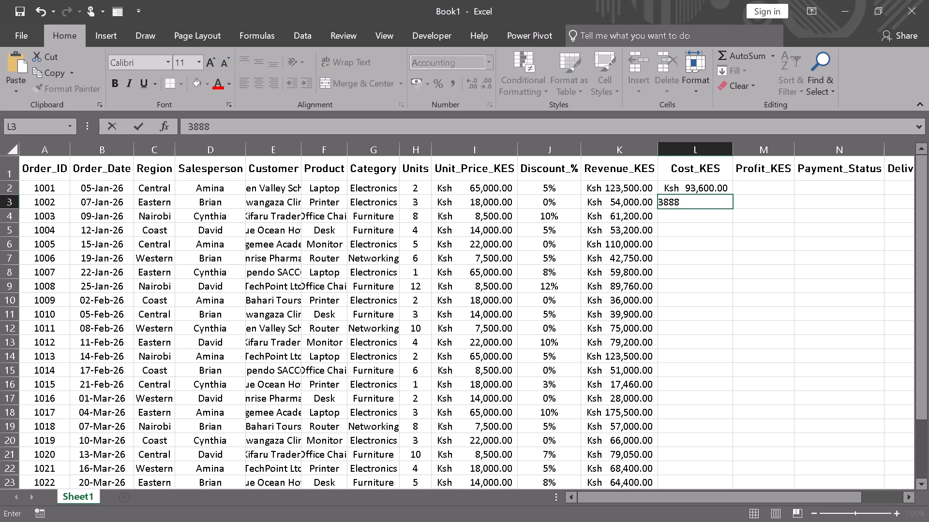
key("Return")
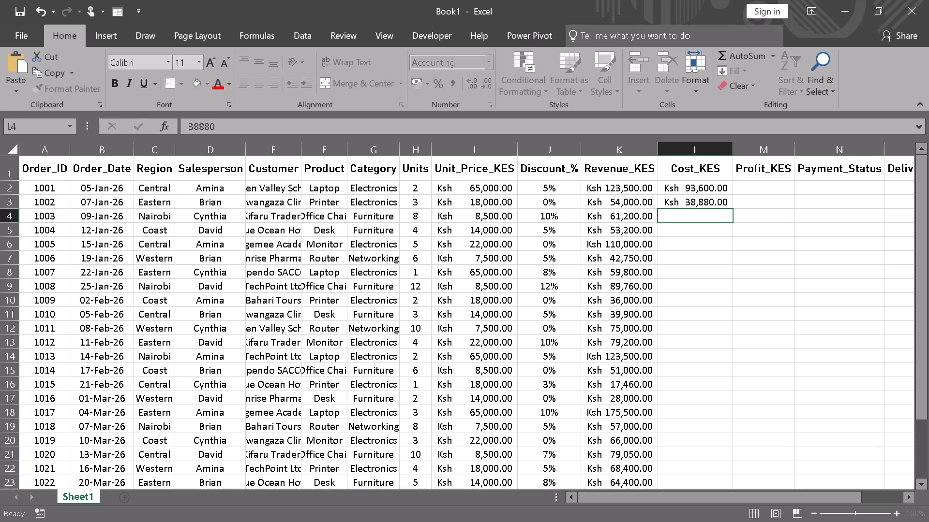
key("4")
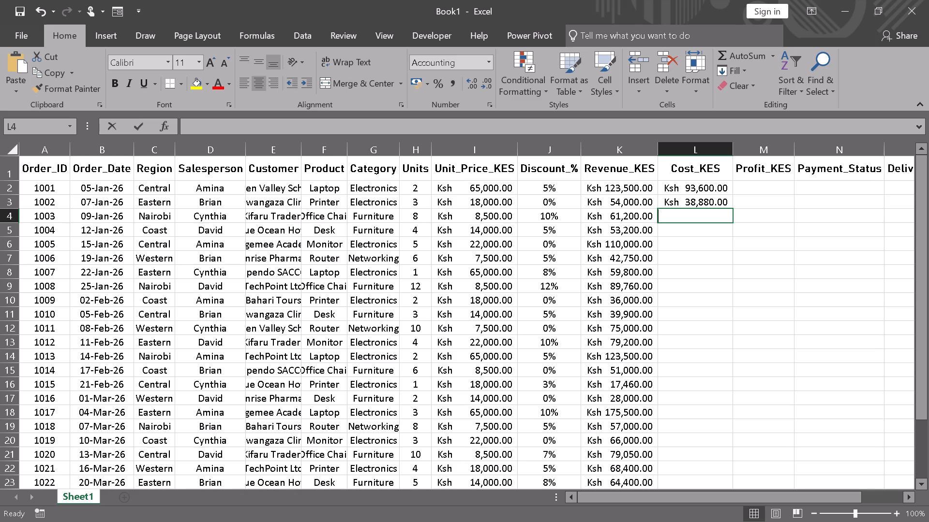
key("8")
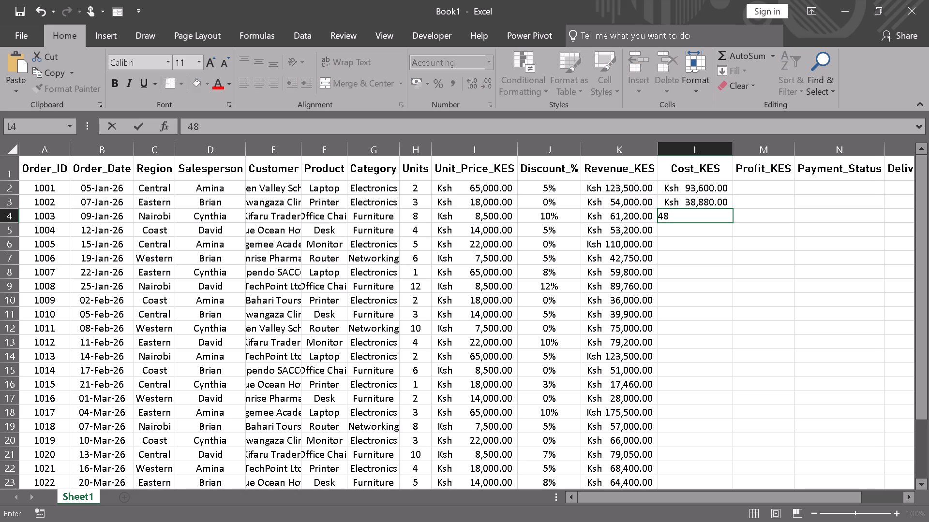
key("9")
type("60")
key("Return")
Enter the Cost_KES values 40320, 79200 and 32400 for orders 1004 to 1006 in L5:L7.
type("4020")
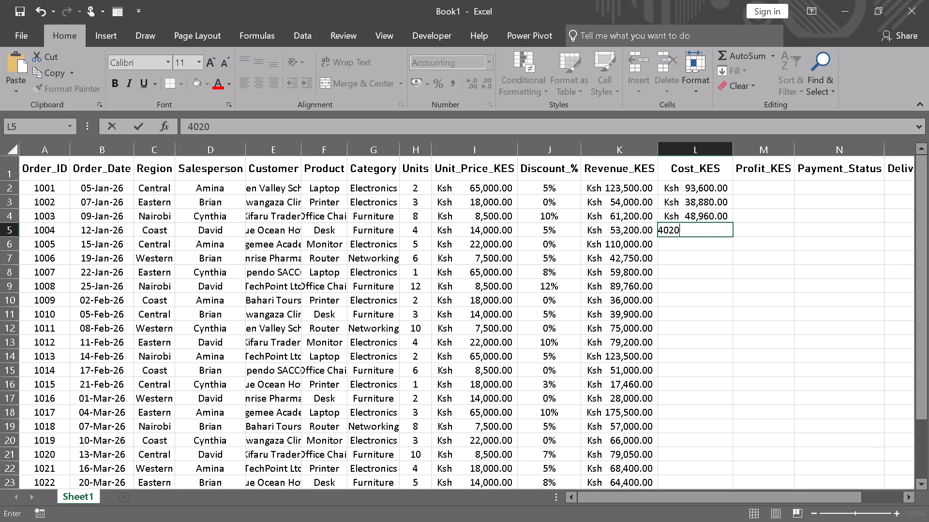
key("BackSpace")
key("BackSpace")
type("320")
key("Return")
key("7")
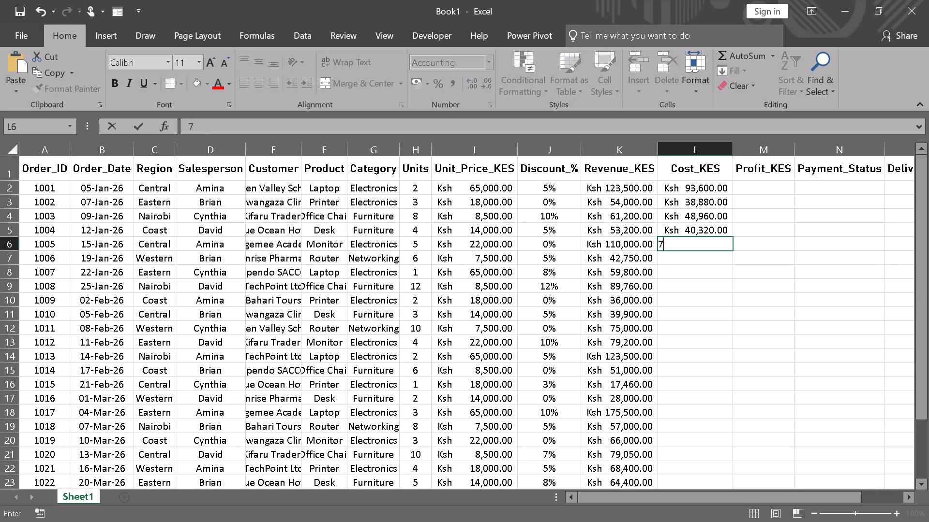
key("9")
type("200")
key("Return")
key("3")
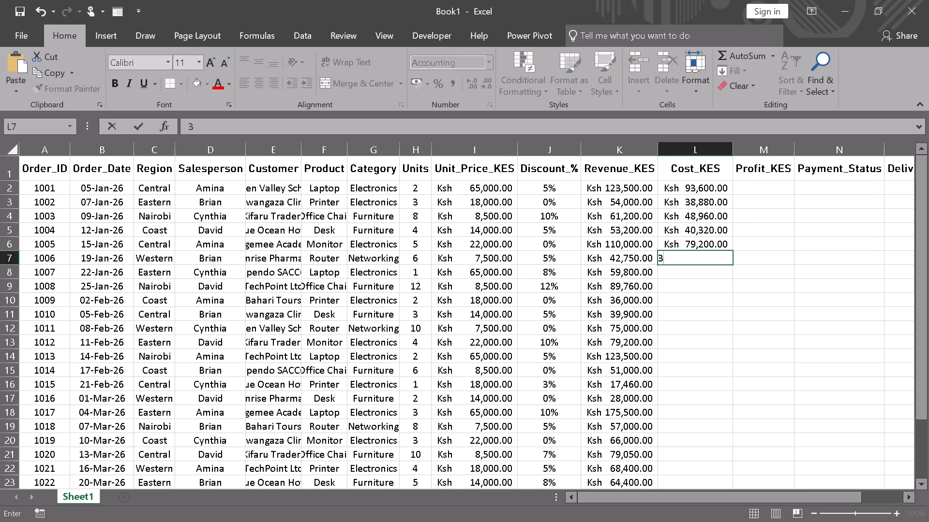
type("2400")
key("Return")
Enter the Cost_KES values 46800, 73440 and 25920 for orders 1007 to 1009 in L8:L10.
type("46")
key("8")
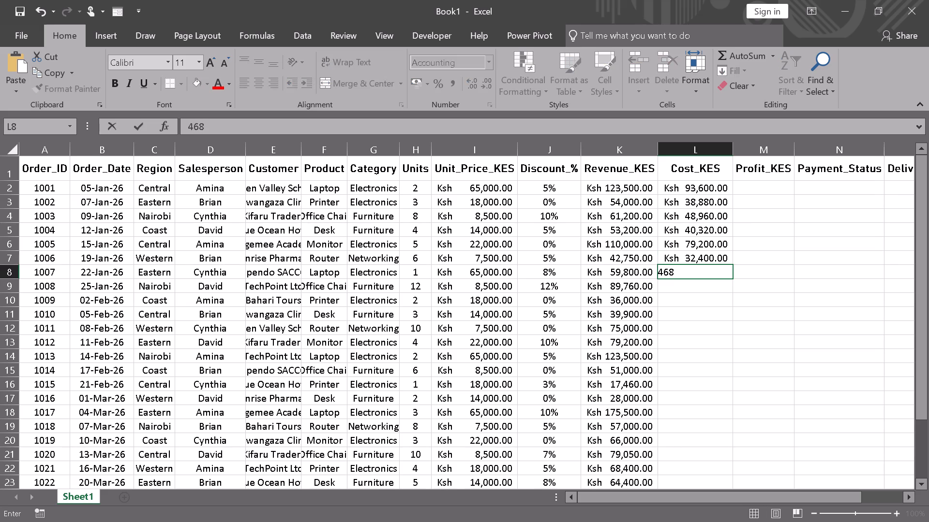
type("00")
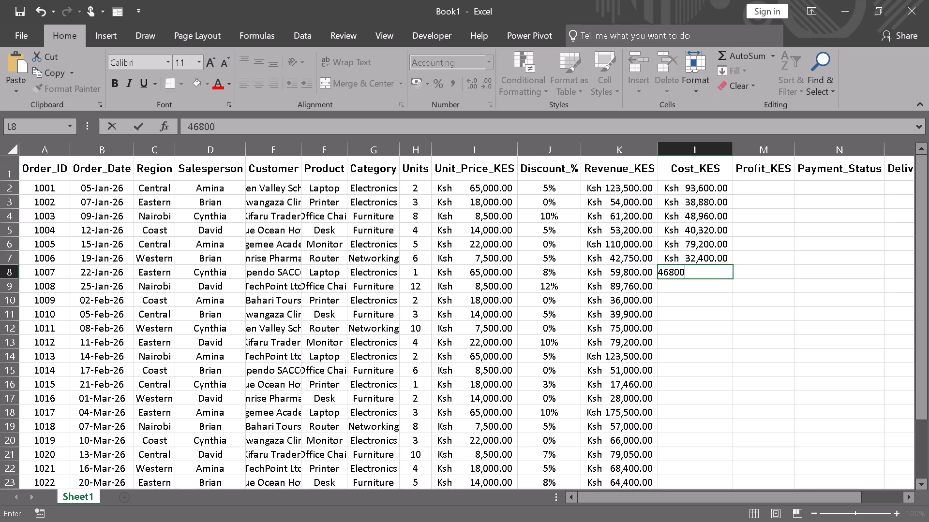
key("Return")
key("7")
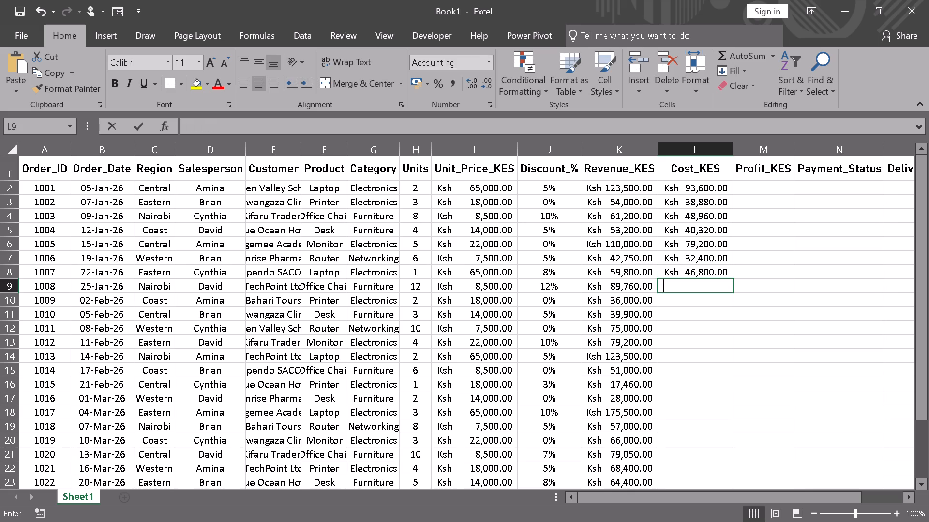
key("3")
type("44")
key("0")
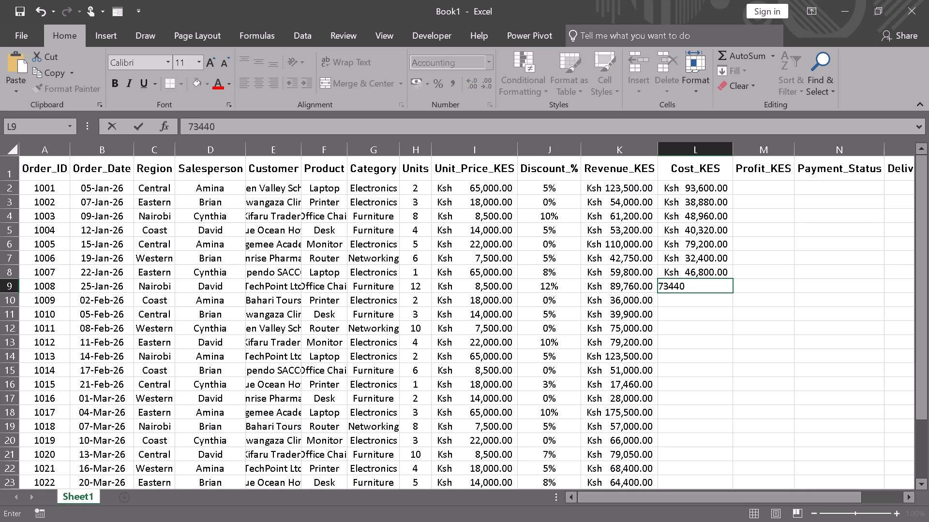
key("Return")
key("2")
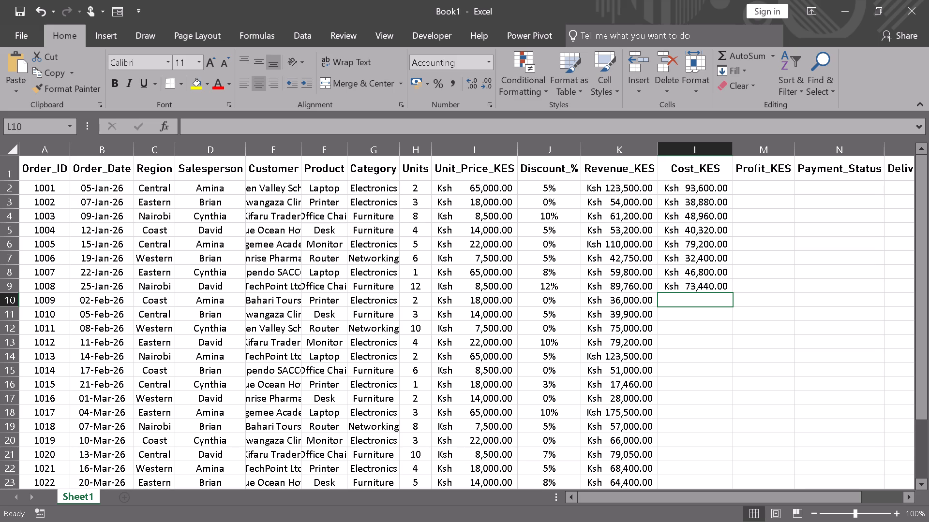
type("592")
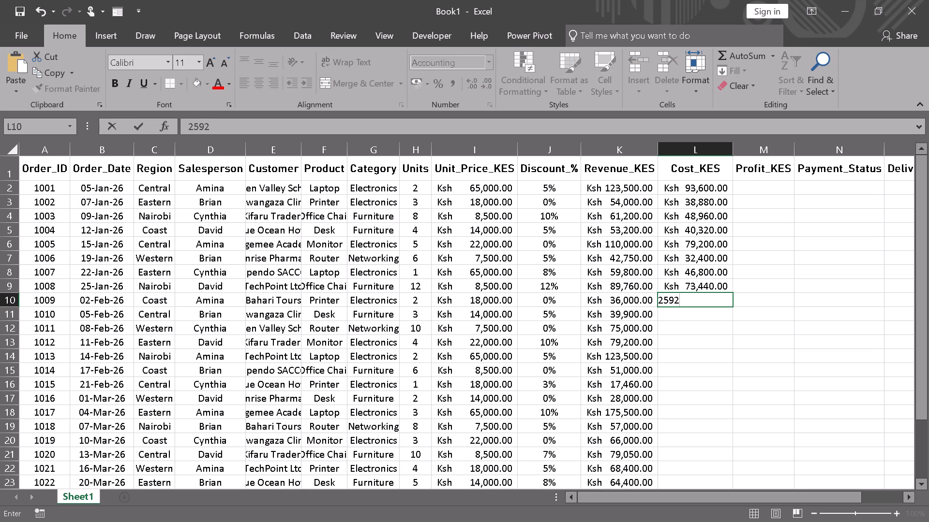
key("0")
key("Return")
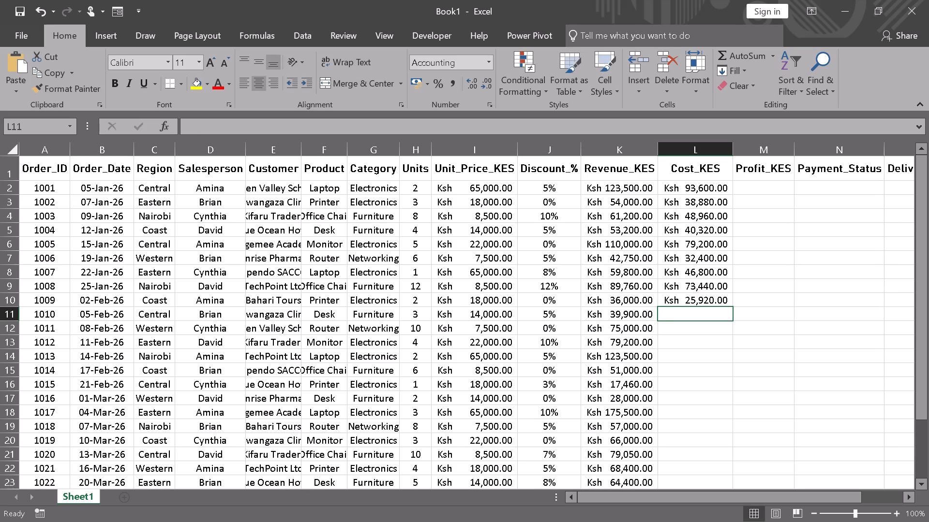
Enter the Cost_KES values 30240, 54000 and 63360 for orders 1010 to 1012 in L11:L13.
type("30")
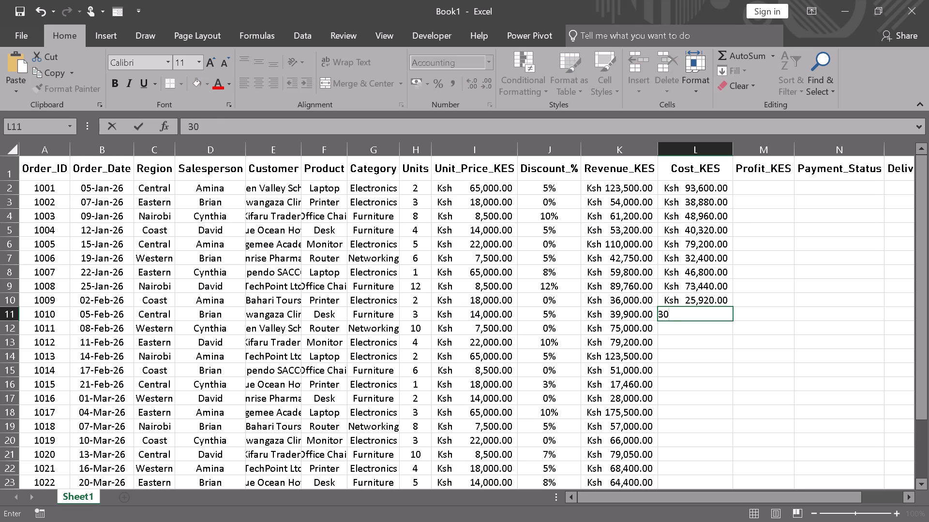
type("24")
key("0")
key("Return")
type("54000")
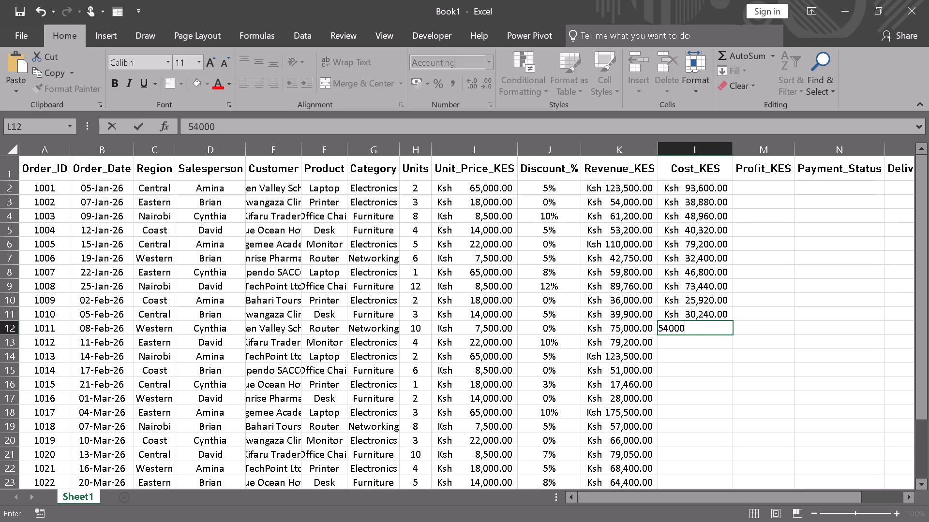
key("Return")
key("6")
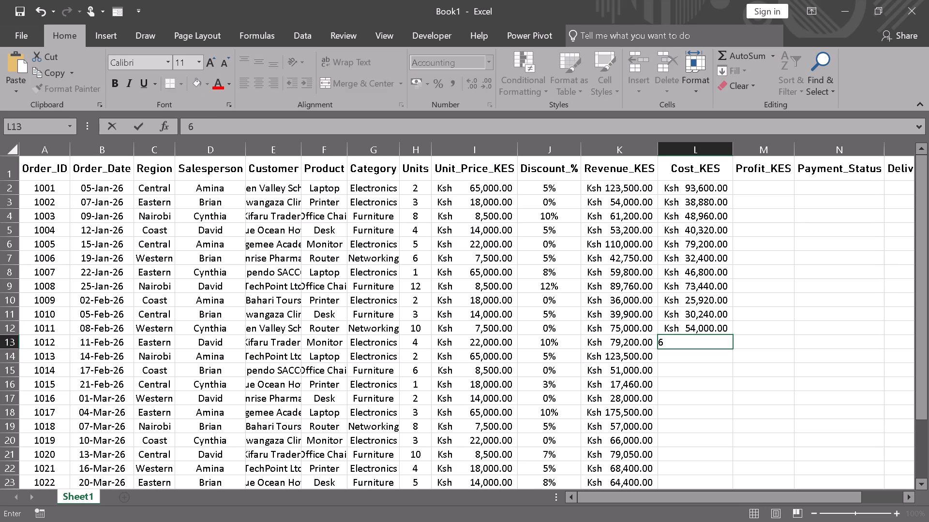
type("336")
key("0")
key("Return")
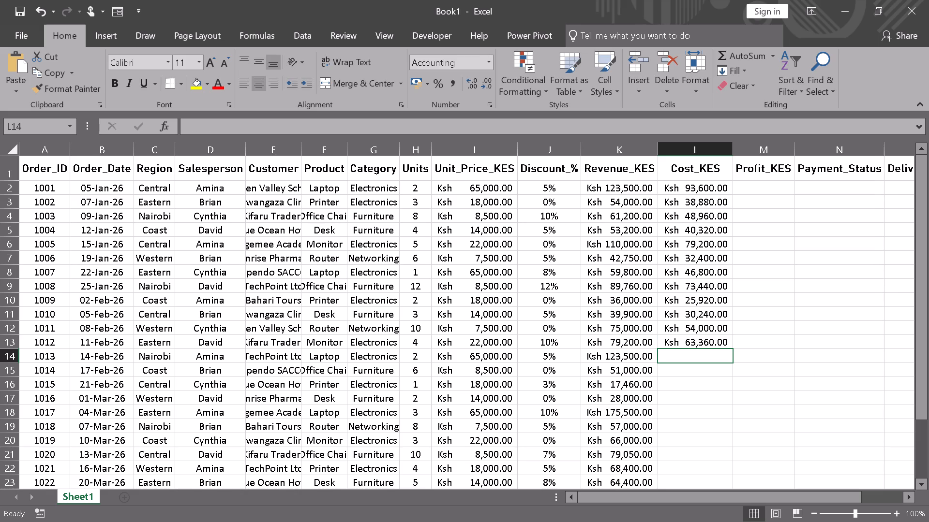
Enter the Cost_KES values 93600, 36720, 12960 and 20160 for orders 1013 to 1016 in L14:L17.
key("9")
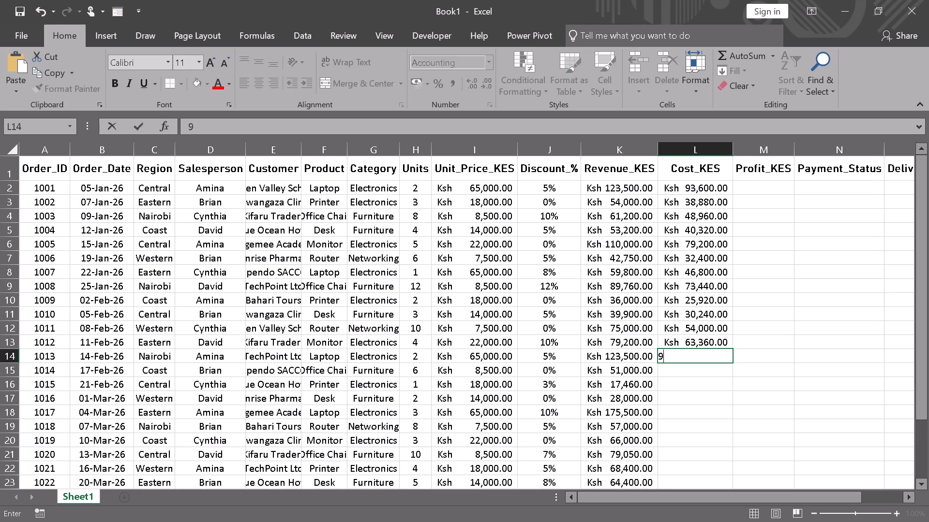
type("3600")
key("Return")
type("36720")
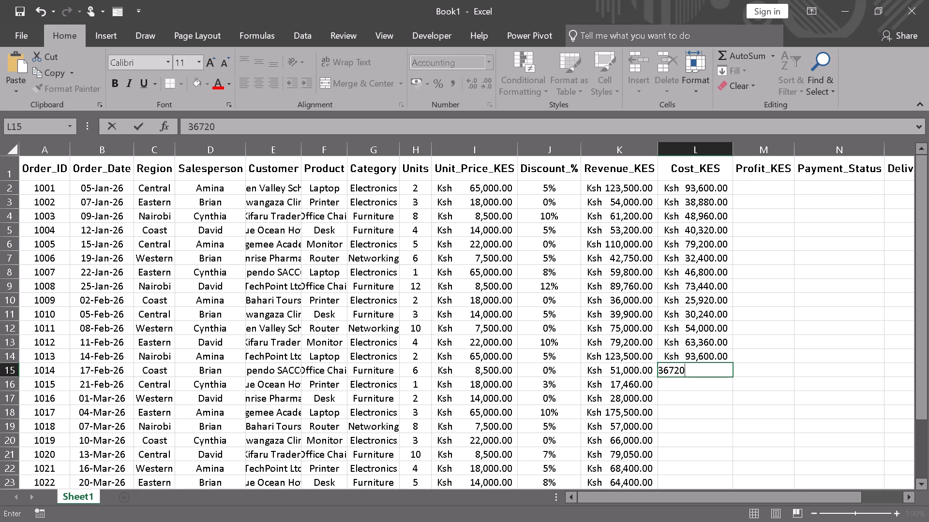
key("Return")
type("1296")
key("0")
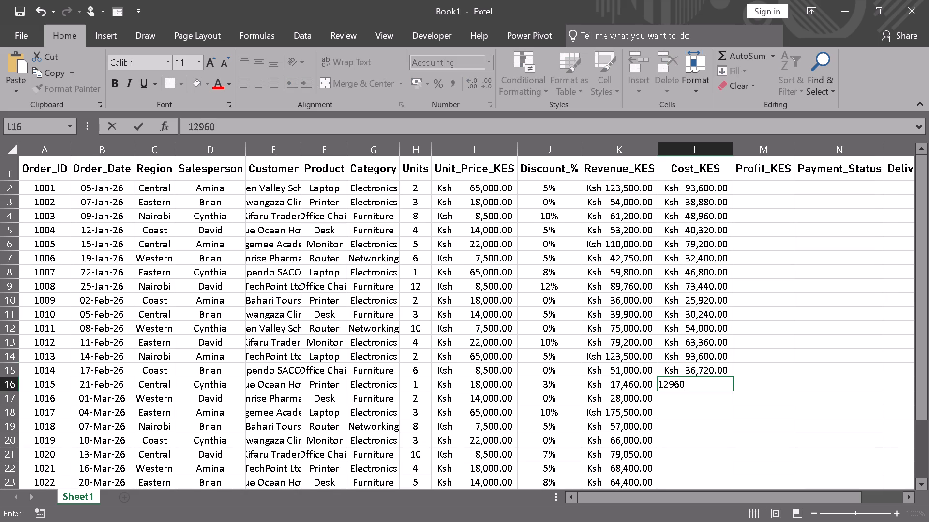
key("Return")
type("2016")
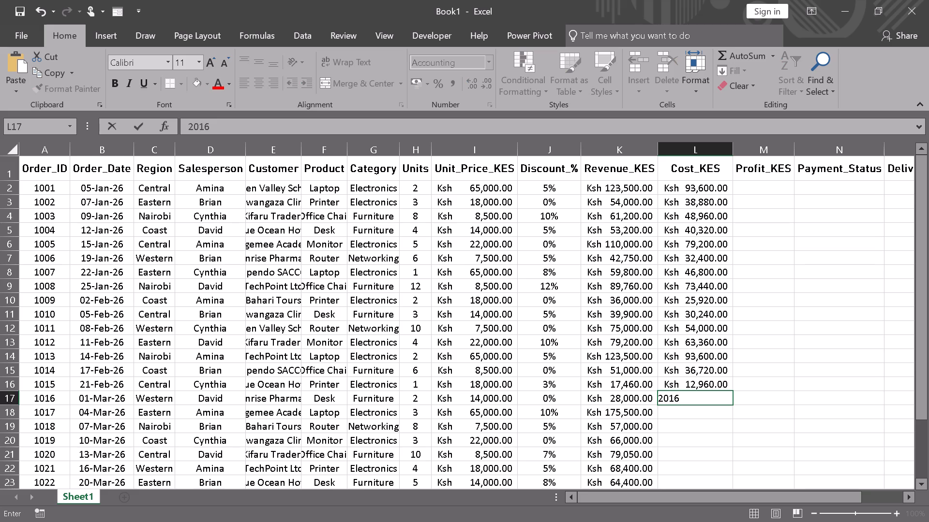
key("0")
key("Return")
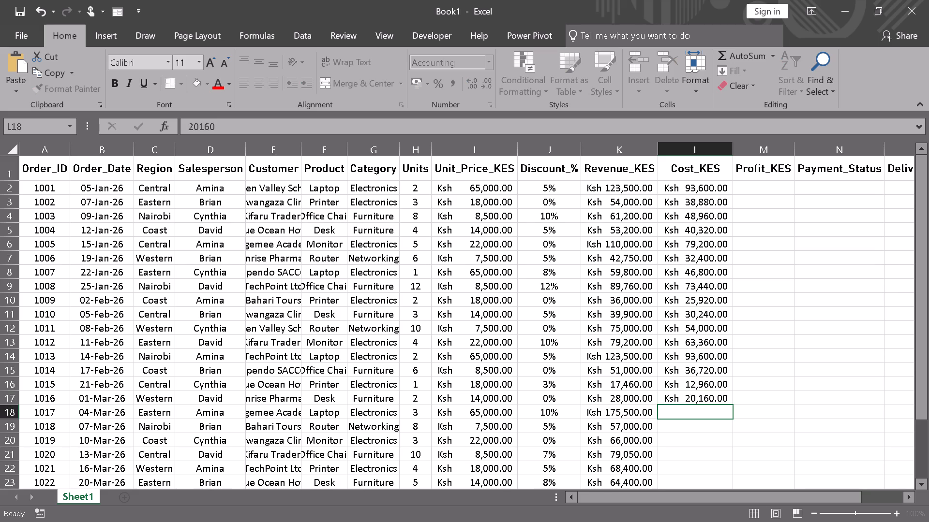
Enter the Cost_KES values 140400, 43200 and 47520 for orders 1017 to 1019 in L18:L20.
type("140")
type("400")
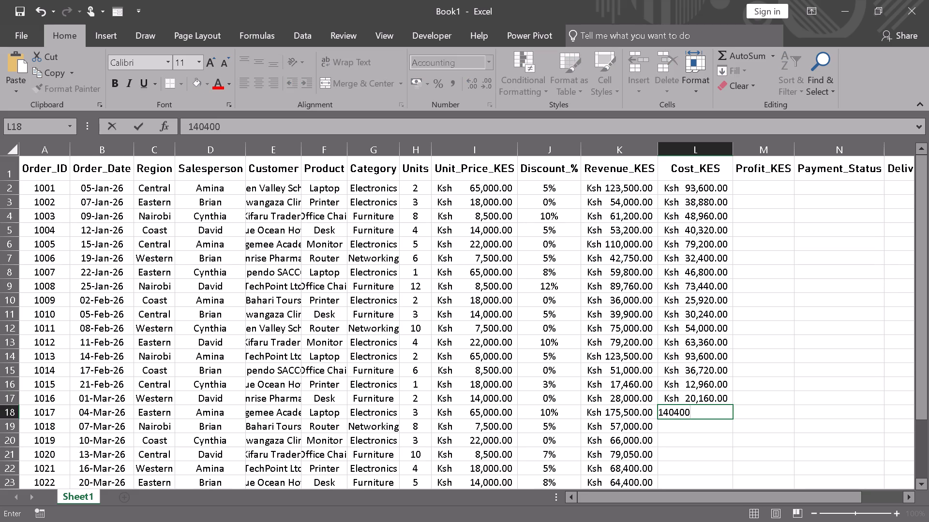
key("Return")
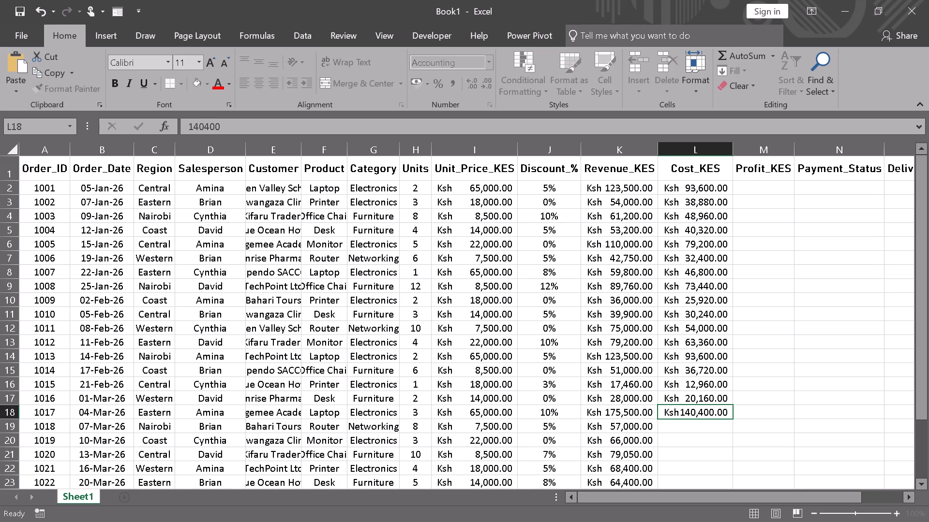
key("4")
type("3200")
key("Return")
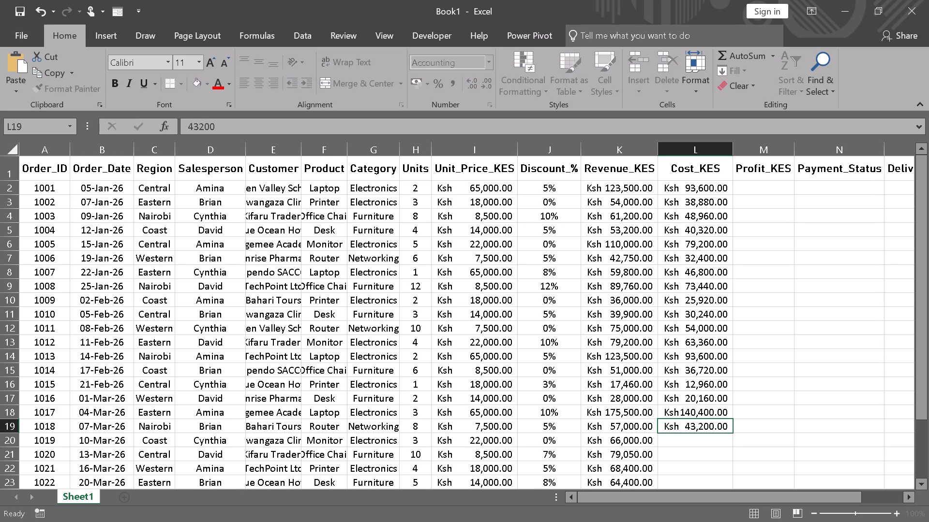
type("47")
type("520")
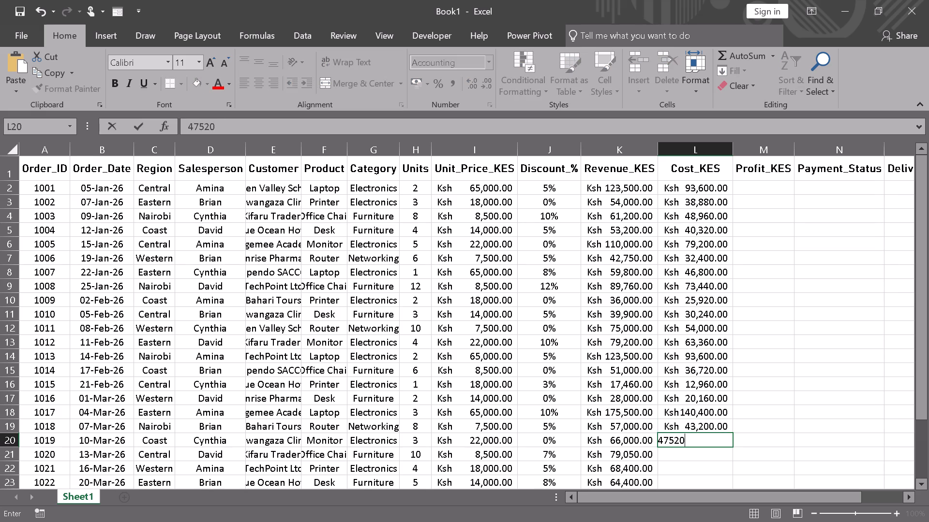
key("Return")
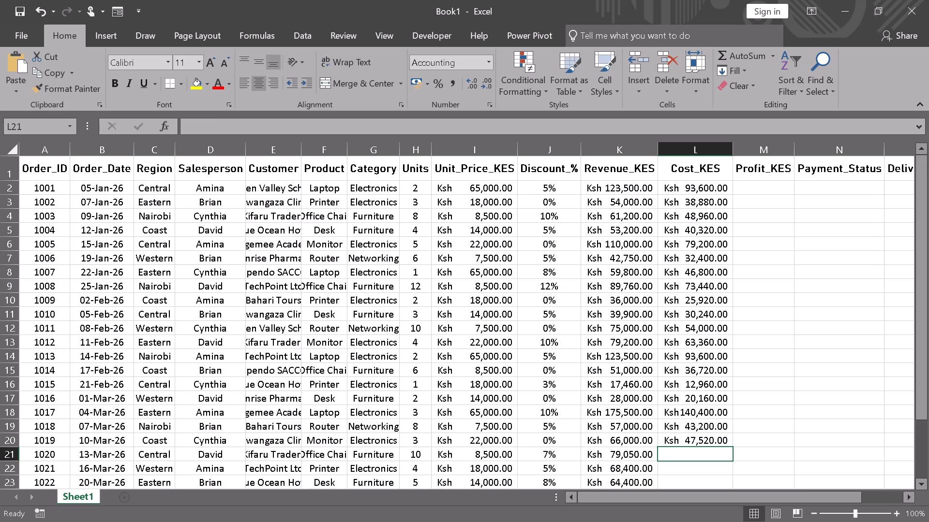
Enter the Cost_KES values 61200, 51840 and 50400 for orders 1020 to 1022 in L21:L23.
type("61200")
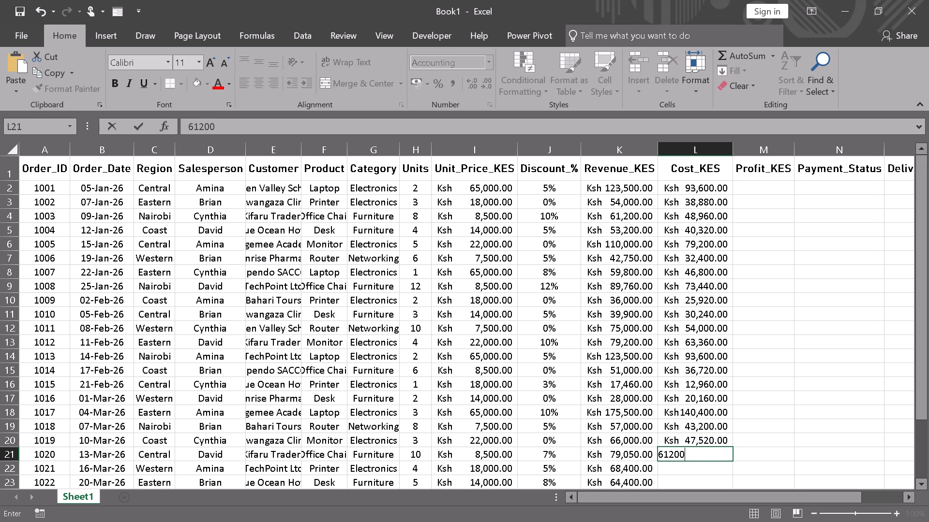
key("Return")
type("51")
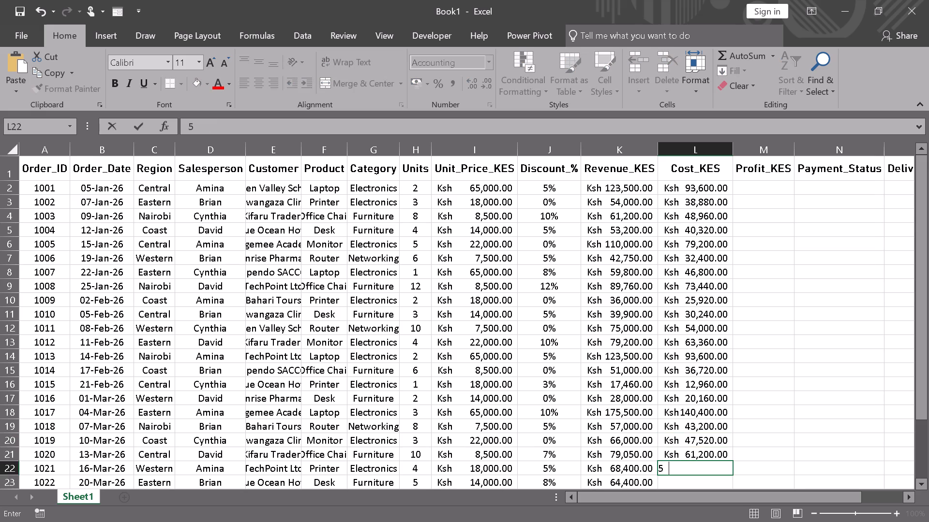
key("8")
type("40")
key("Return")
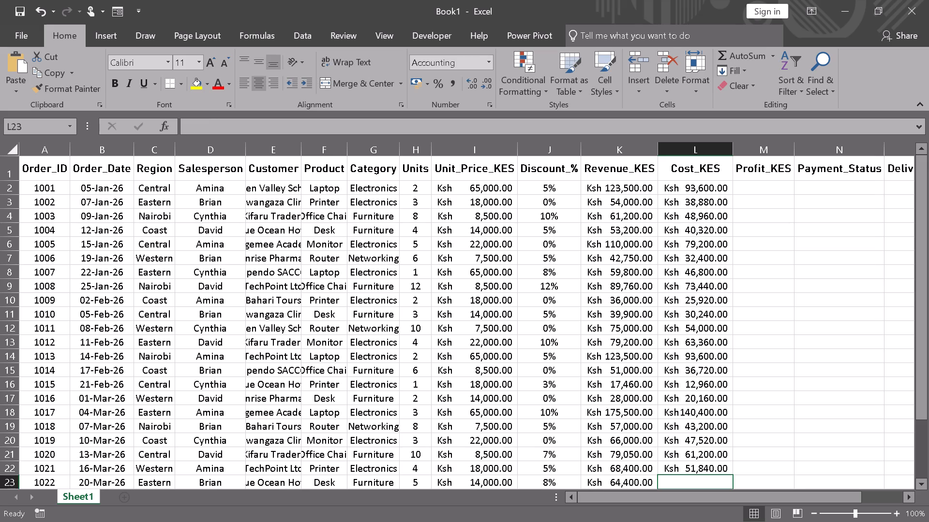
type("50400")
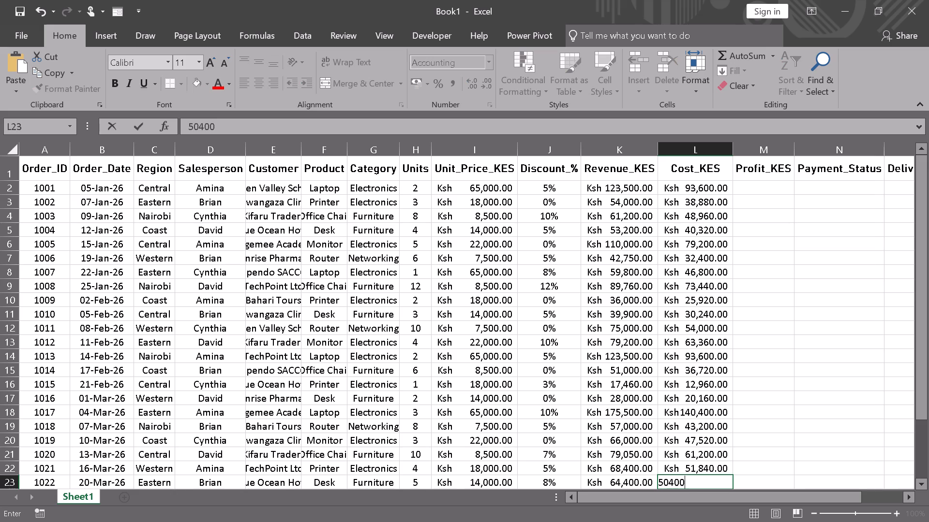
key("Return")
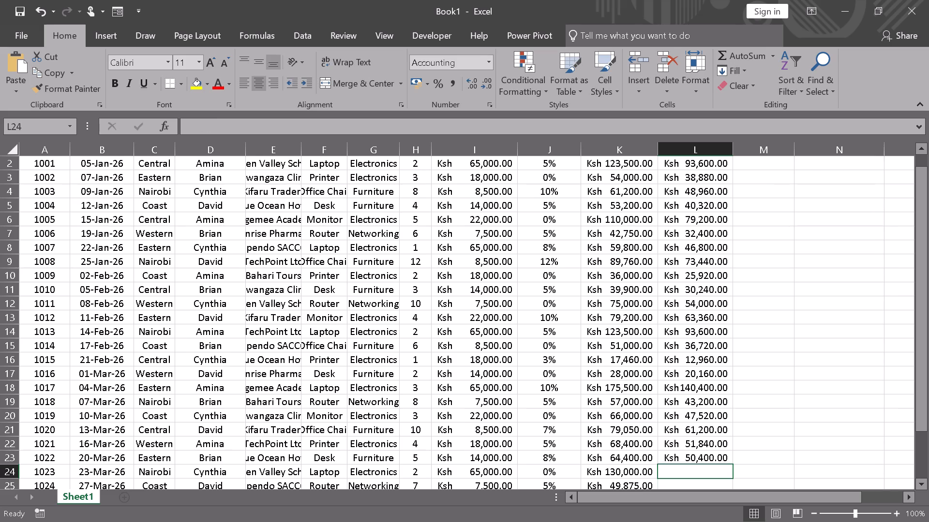
Enter the Cost_KES values 93600 and 37800 for orders 1023 and 1024 in L24:L25.
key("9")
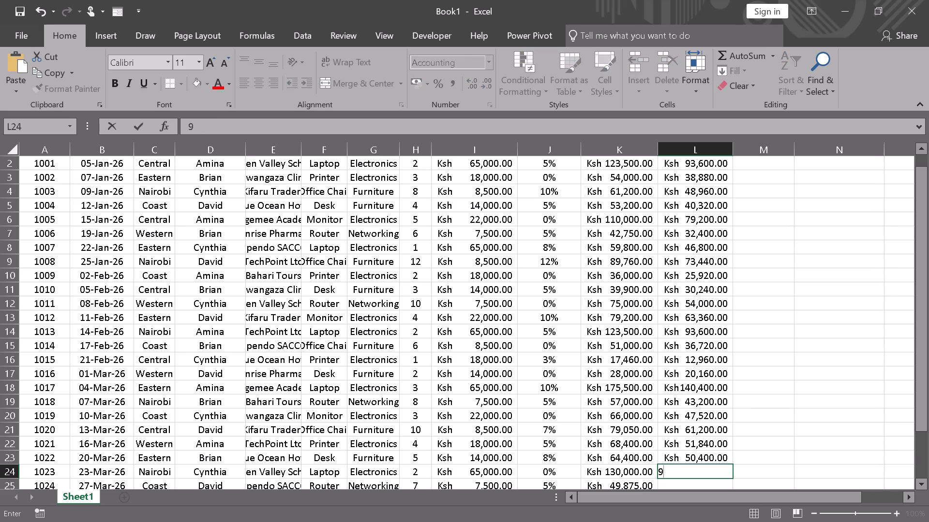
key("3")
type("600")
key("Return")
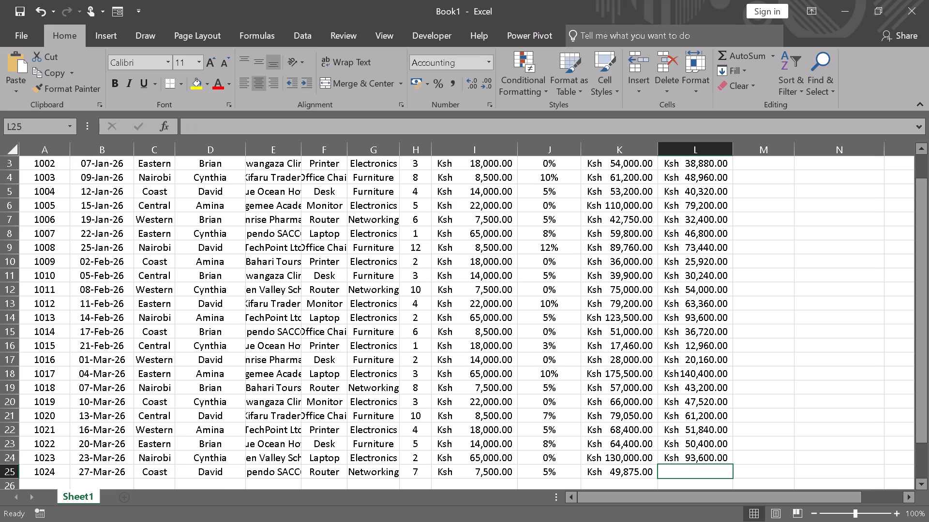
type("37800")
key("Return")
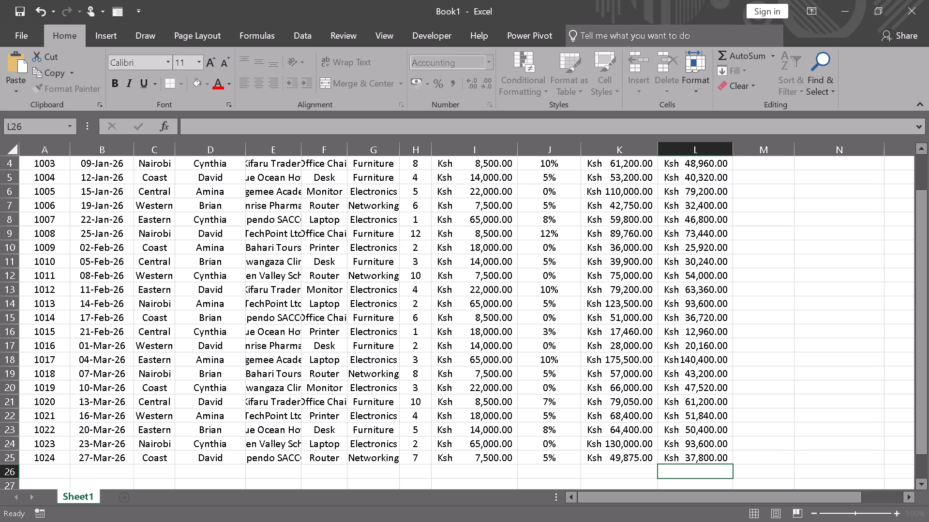
Enter the profit formula =K2-L2 in cell M2 of the Profit_KES column.
scroll(648, 263, "up", 5)
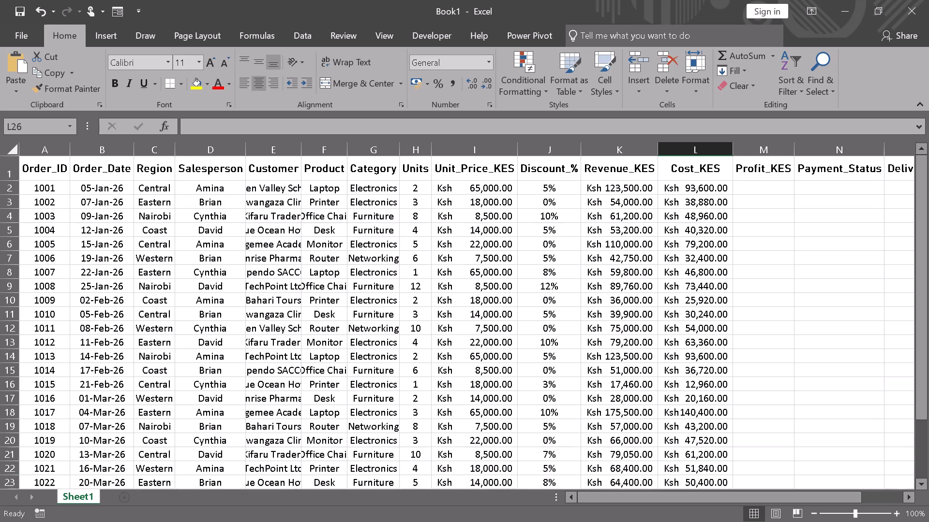
left_click(760, 188)
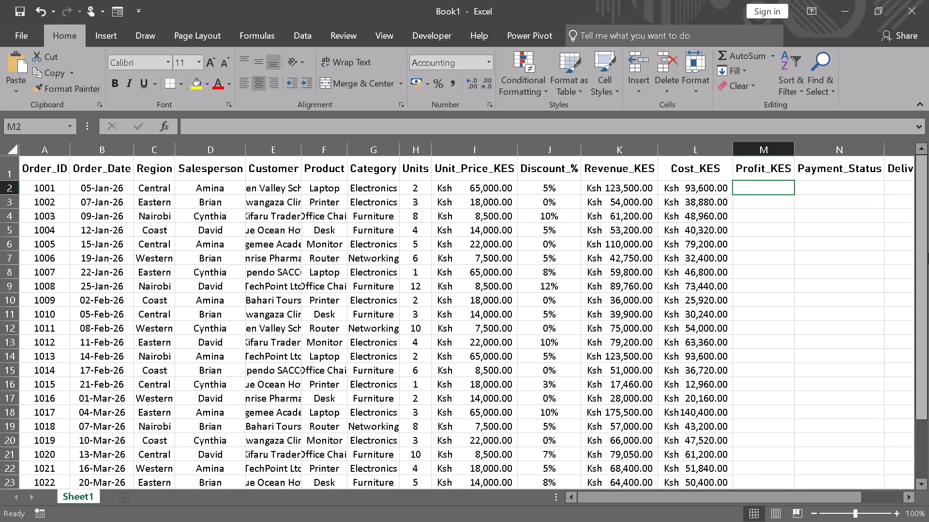
key("equal")
key("k")
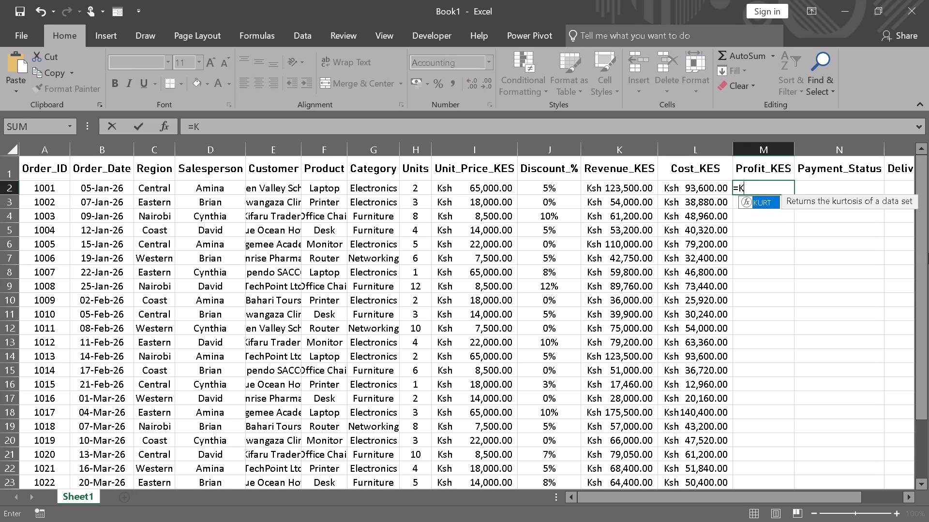
key("2")
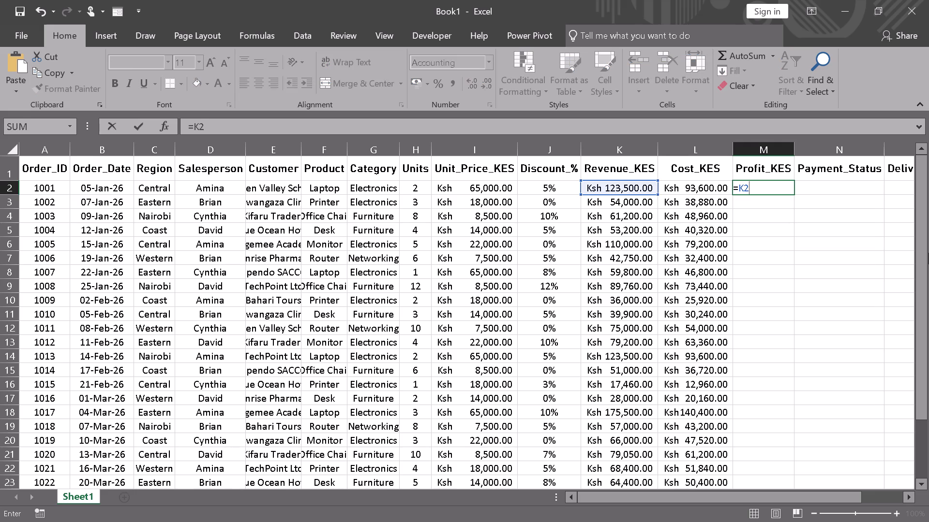
key("minus")
key("l")
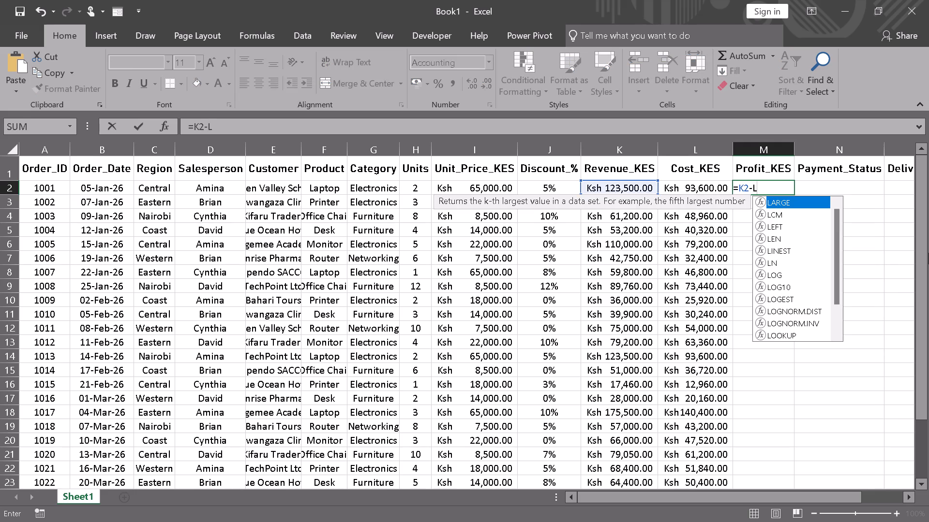
key("2")
key("Return")
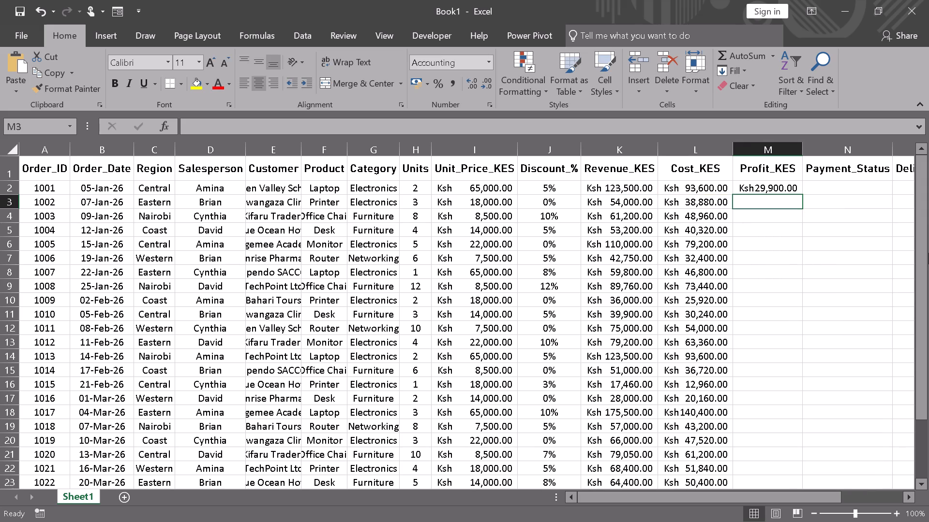
Fill the Profit_KES formula from M2 down to M25, covering all orders through 1024.
left_click(785, 191)
left_click_drag(800, 192, 800, 193)
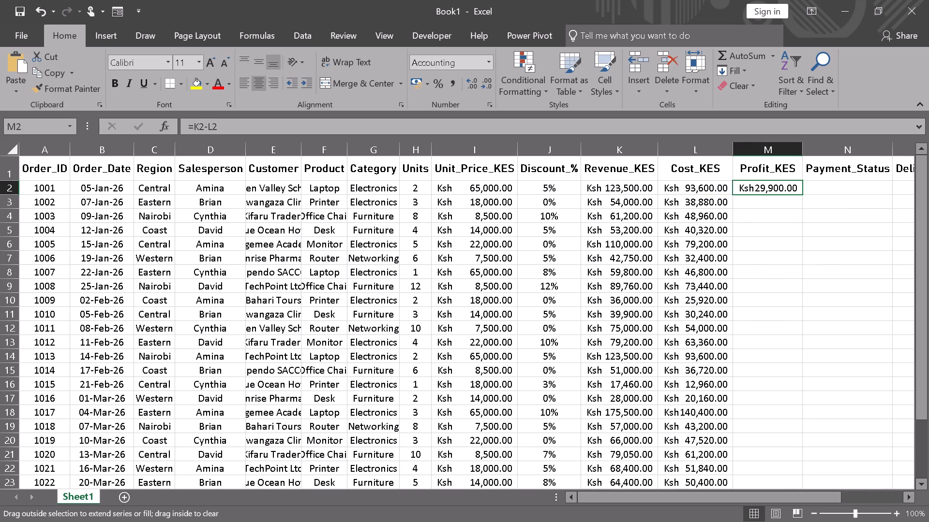
left_click_drag(800, 193, 786, 290)
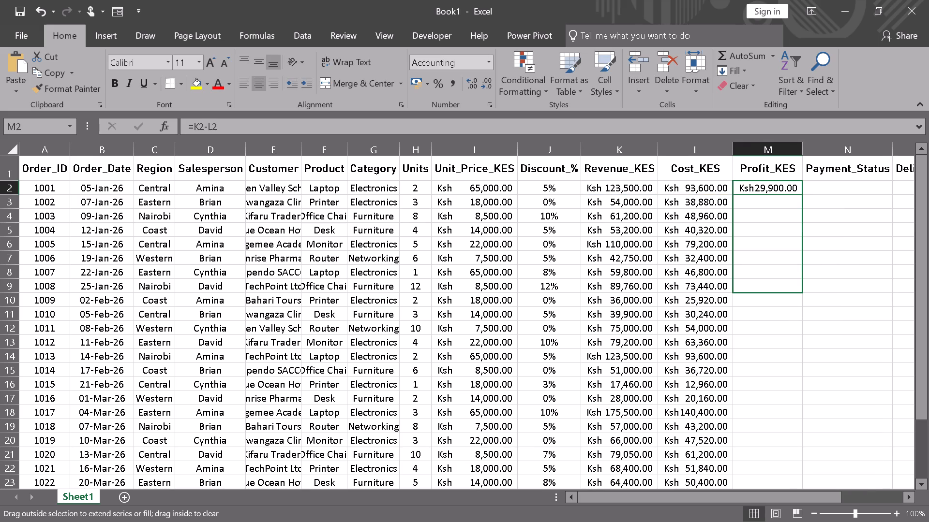
left_click_drag(786, 290, 781, 434)
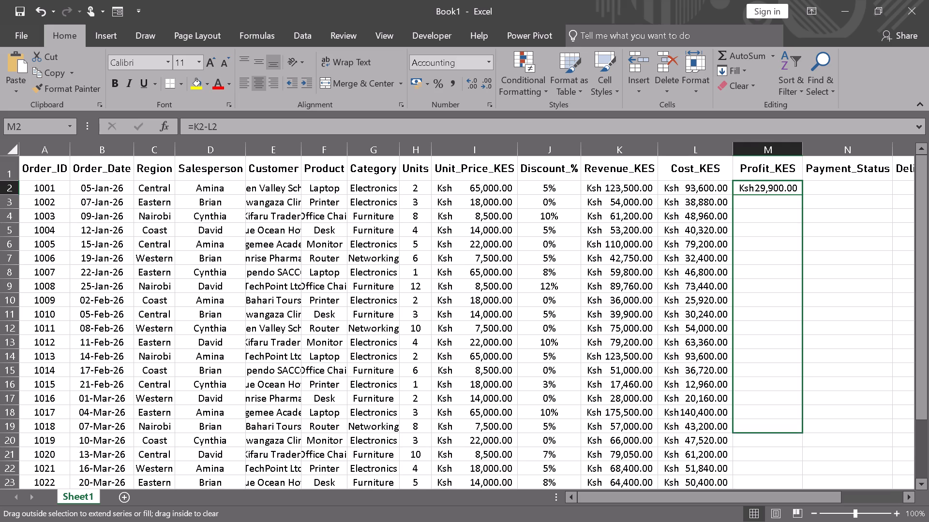
left_click_drag(781, 434, 786, 478)
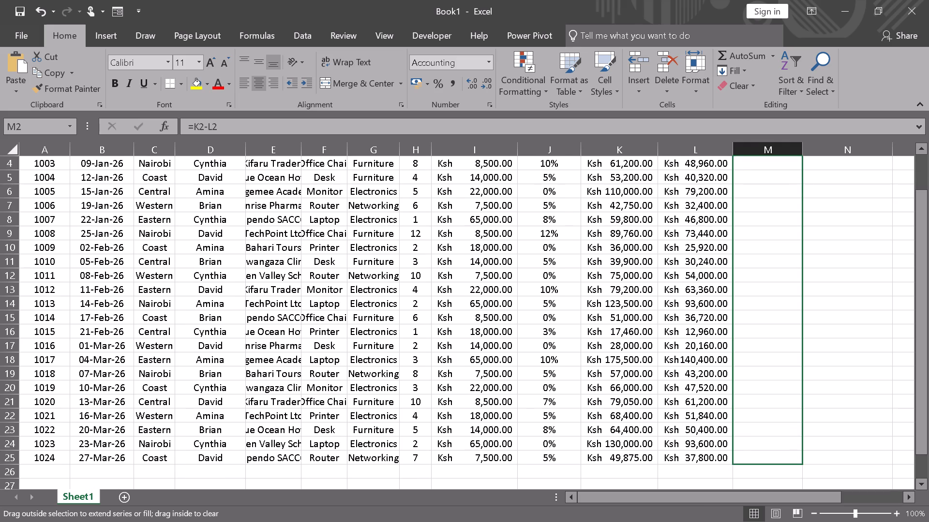
left_click_drag(786, 478, 788, 466)
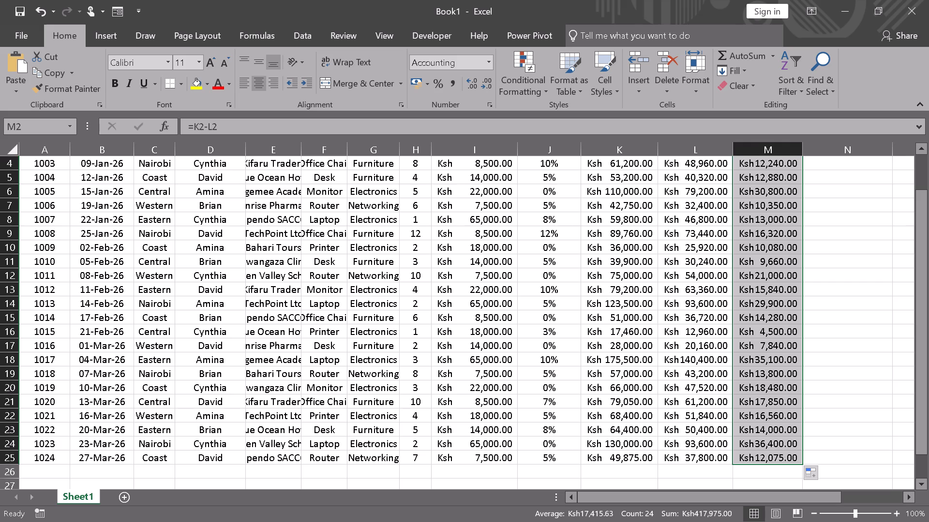
Set up a List-type data validation rule for the Payment_Status cells N2:N25.
scroll(874, 344, "up", 2)
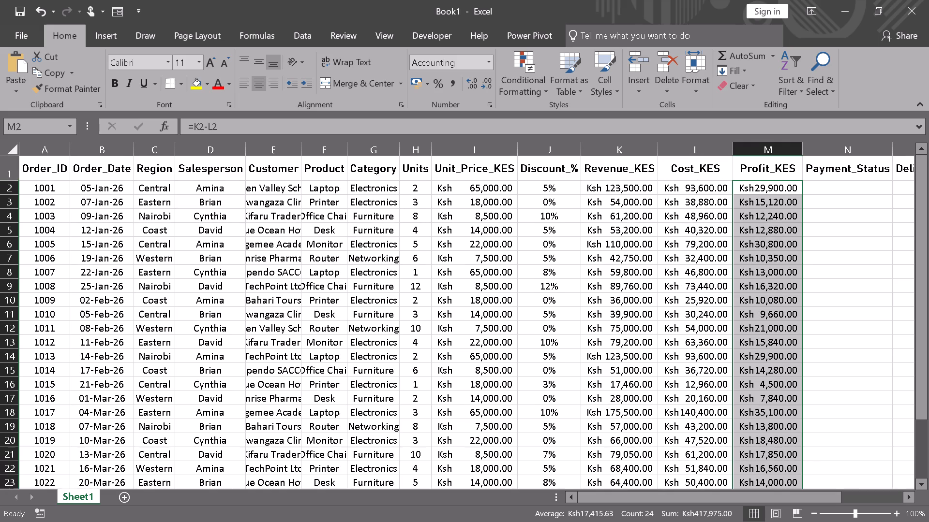
left_click(854, 190)
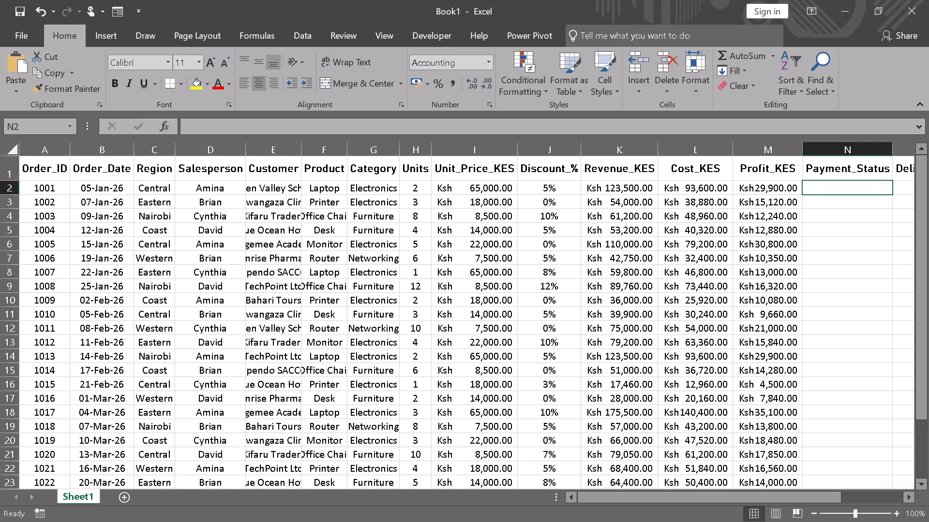
left_click_drag(854, 189, 781, 489)
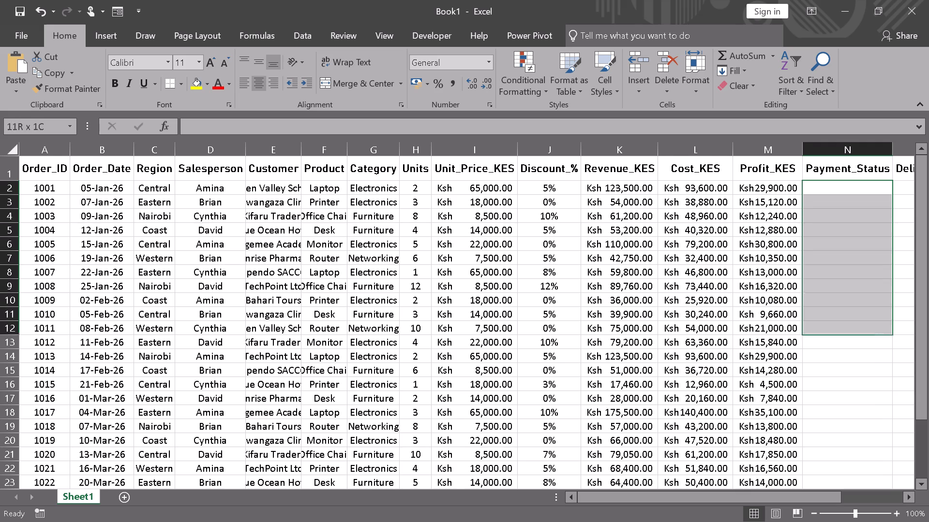
left_click_drag(781, 489, 830, 457)
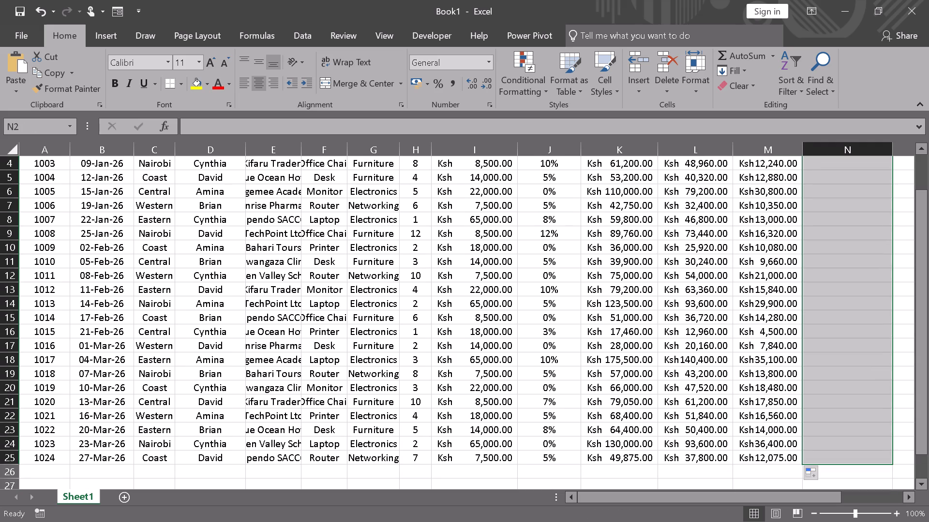
scroll(844, 392, "up", 5)
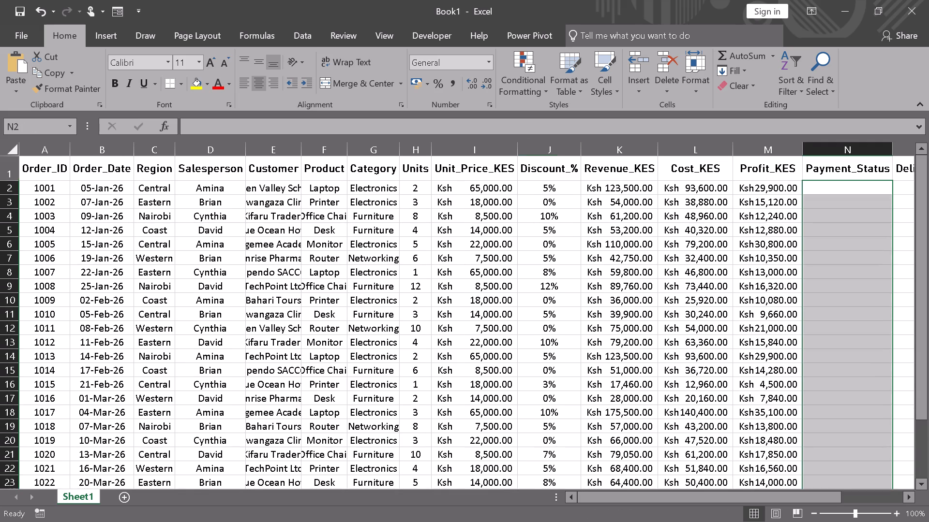
left_click(308, 36)
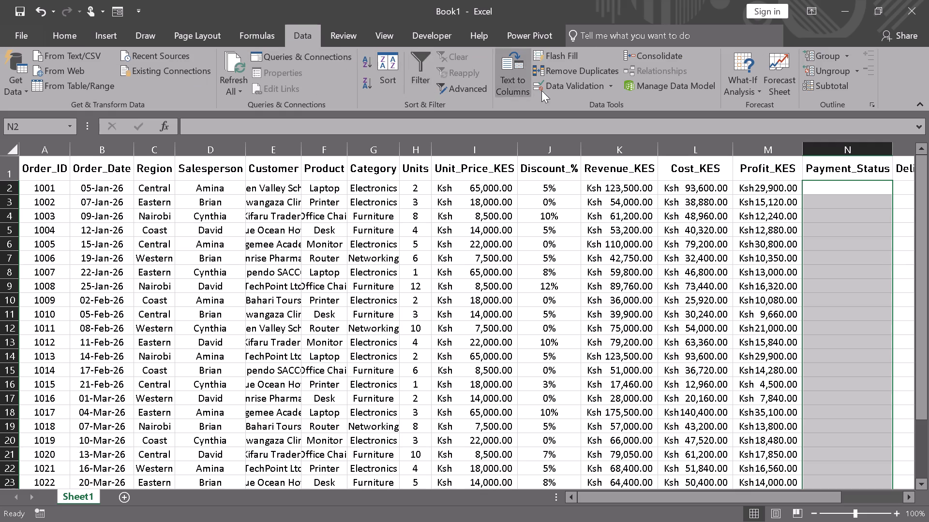
left_click(588, 85)
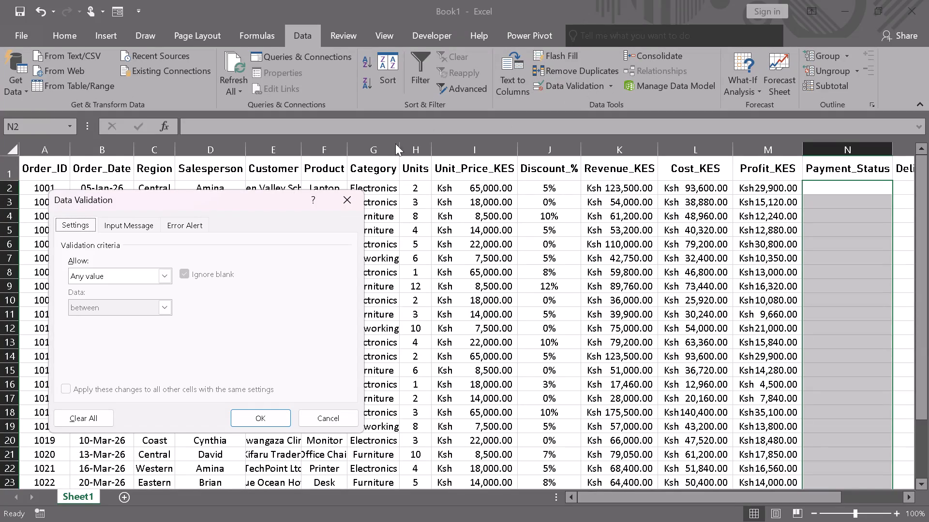
left_click(170, 273)
left_click(123, 316)
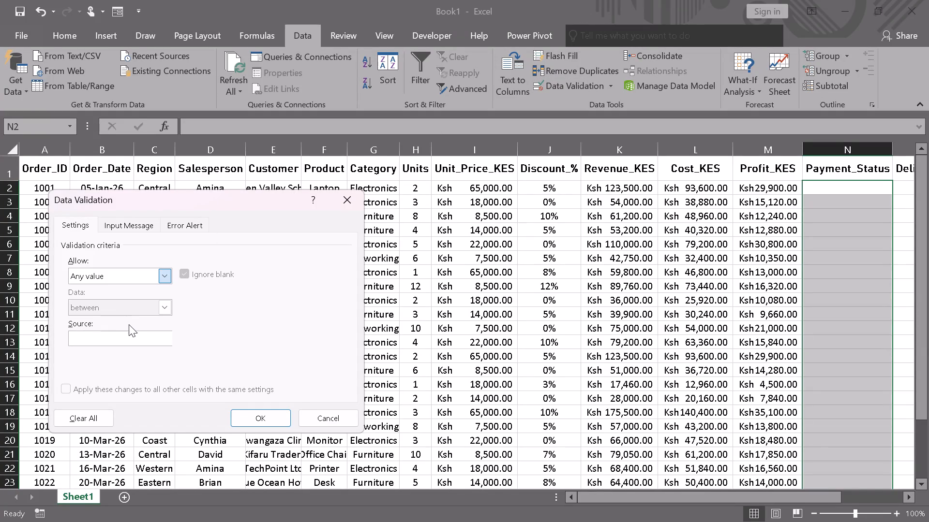
Define the validation list source as Paid, Pending, Overdue and apply the rule to the Payment_Status cells.
left_click(133, 337)
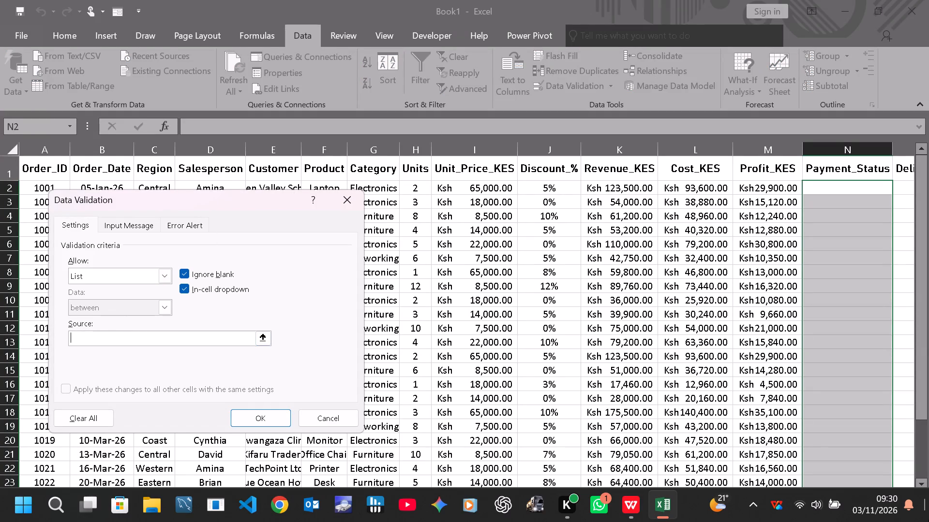
key("p")
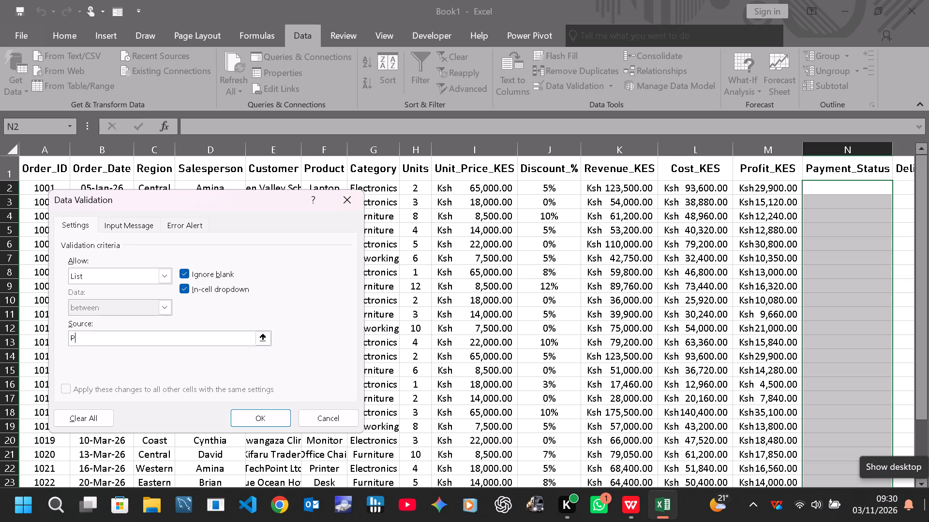
type("aid")
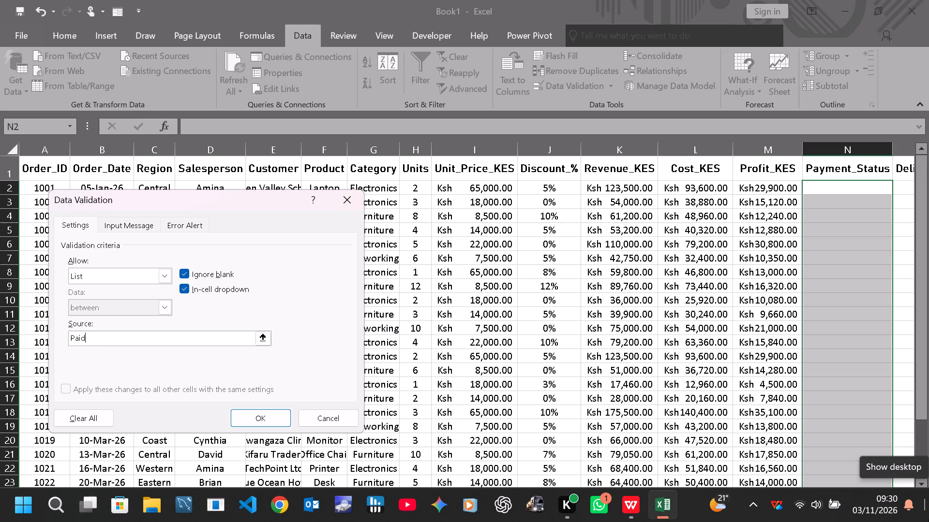
type(",")
key("space")
key("p")
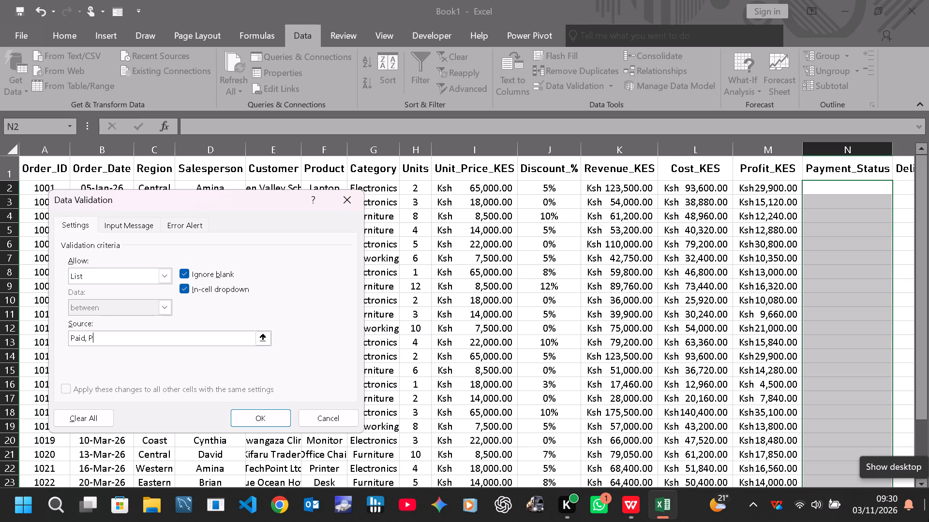
type("endin")
key("g")
key("space")
key("o")
key("backslash")
key("BackSpace")
key("BackSpace")
key("BackSpace")
type(",")
key("space")
type("ver")
type("du")
key("e")
left_click(285, 416)
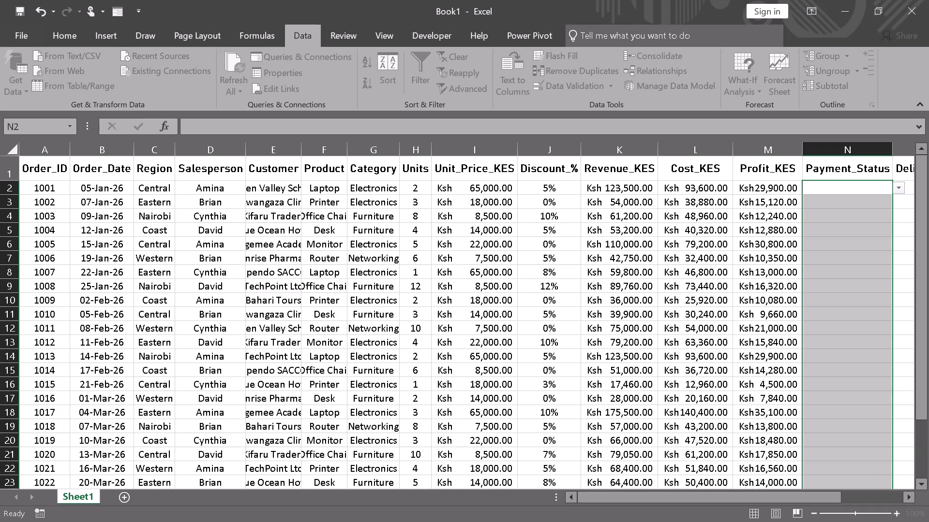
Set Payment_Status to Paid for orders 1001 and 1002 and Pending for order 1003 in N2:N4.
left_click(861, 193)
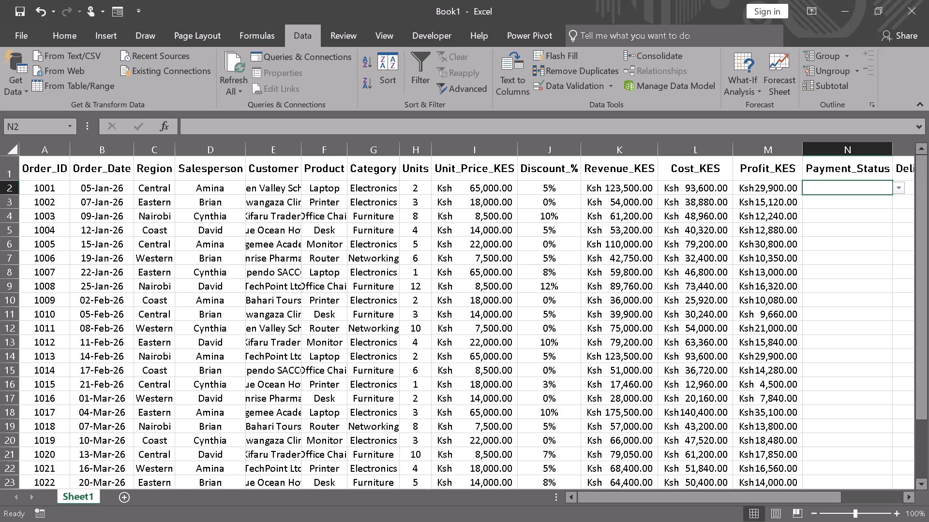
left_click(902, 191)
left_click(896, 199)
left_click(886, 203)
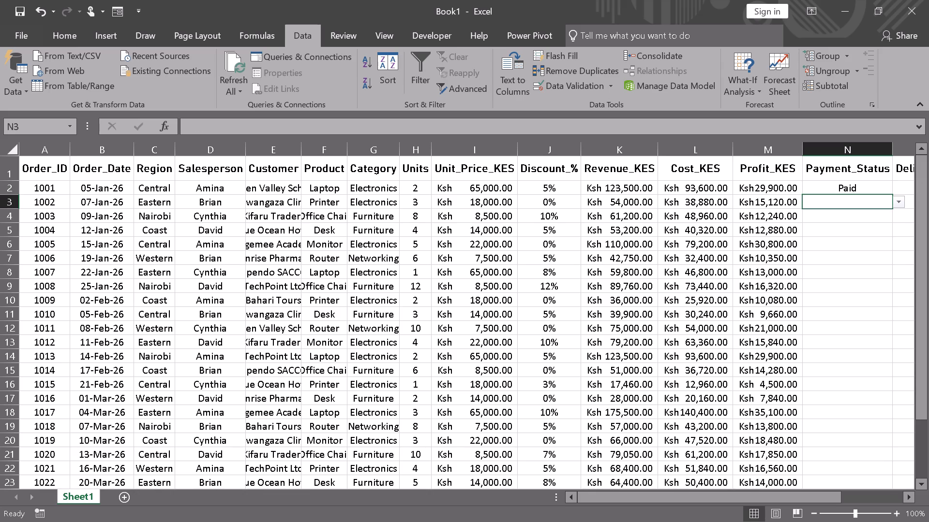
left_click(900, 206)
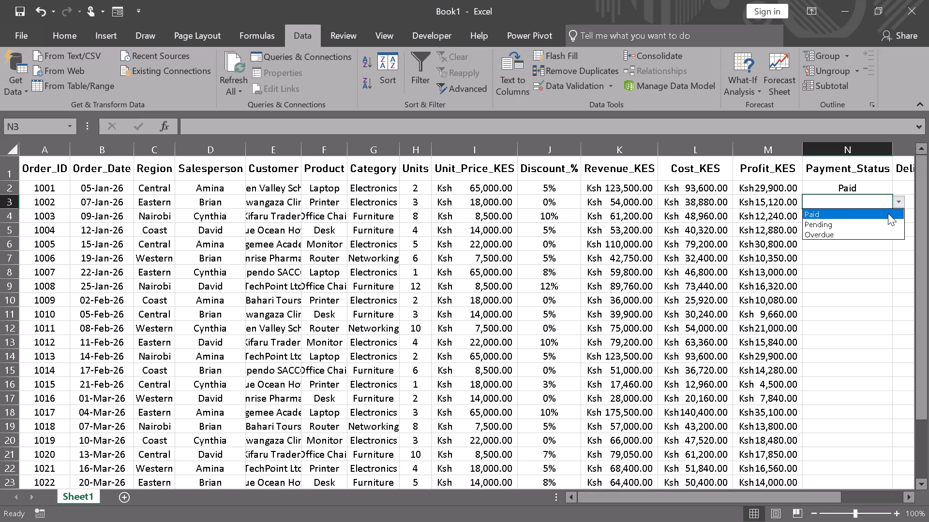
left_click(888, 213)
left_click(873, 221)
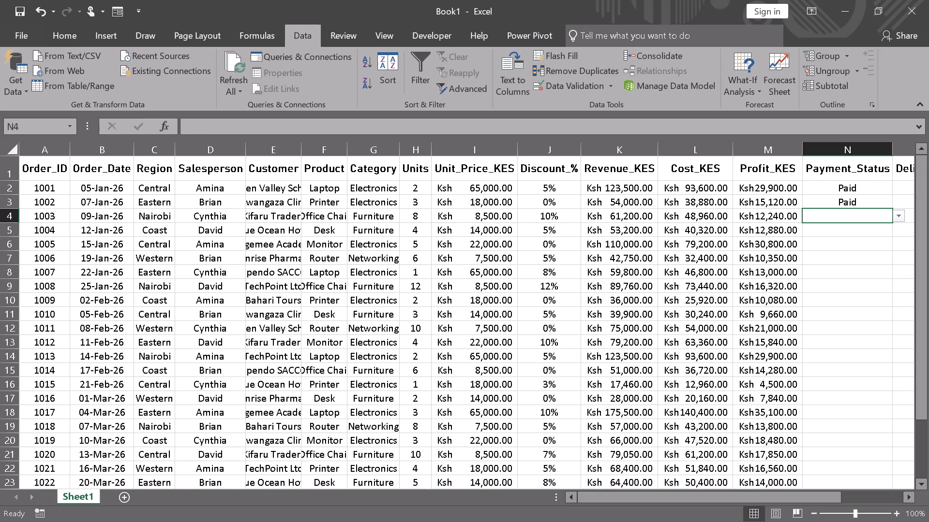
left_click(898, 217)
left_click(882, 234)
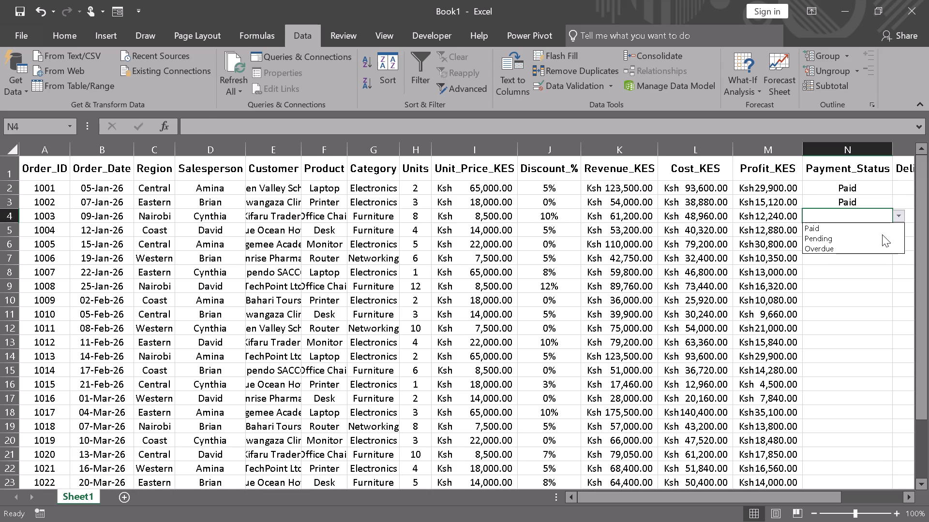
Set Payment_Status to Paid for orders 1004 and 1005 and Overdue for order 1006 in N5:N7.
left_click(868, 235)
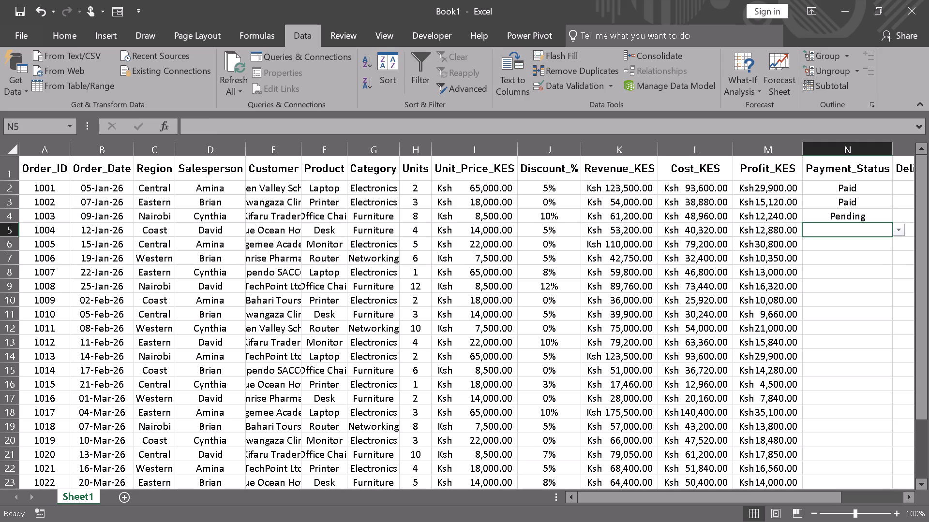
left_click(900, 232)
left_click(884, 244)
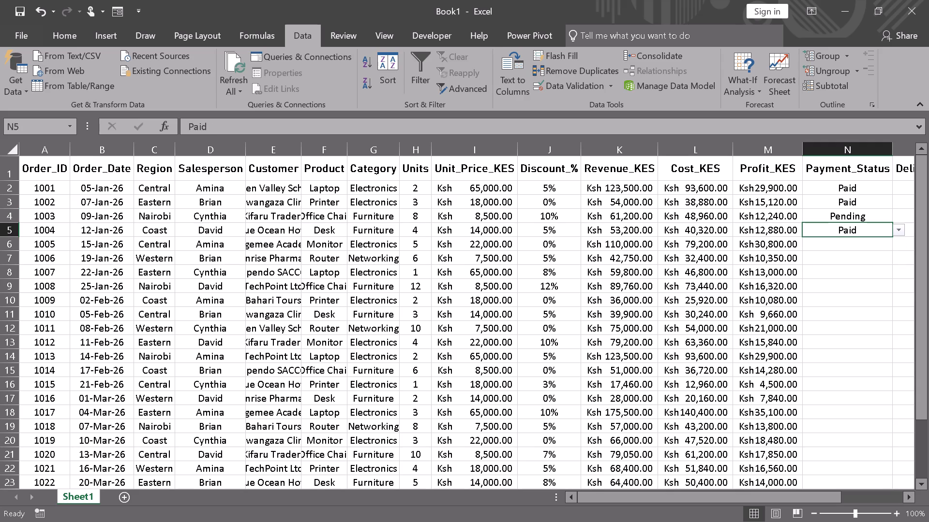
left_click(871, 246)
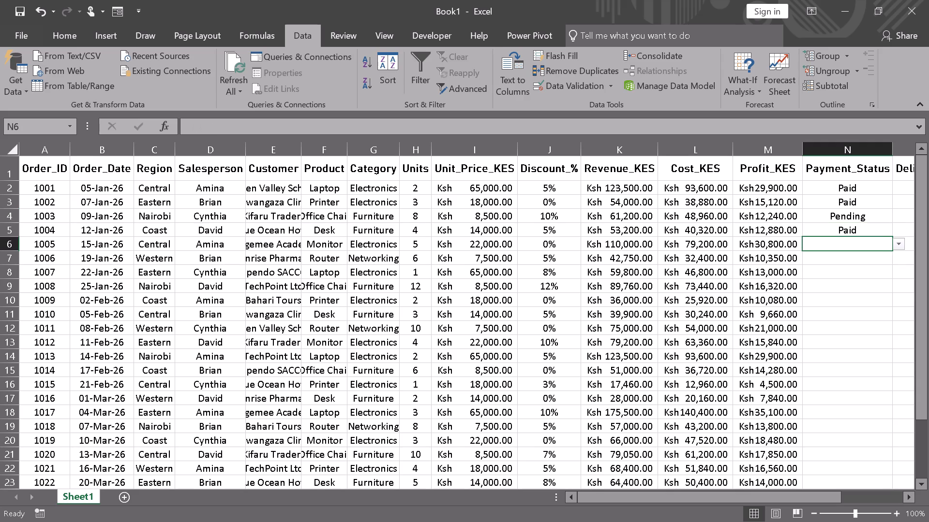
left_click(899, 245)
left_click(888, 258)
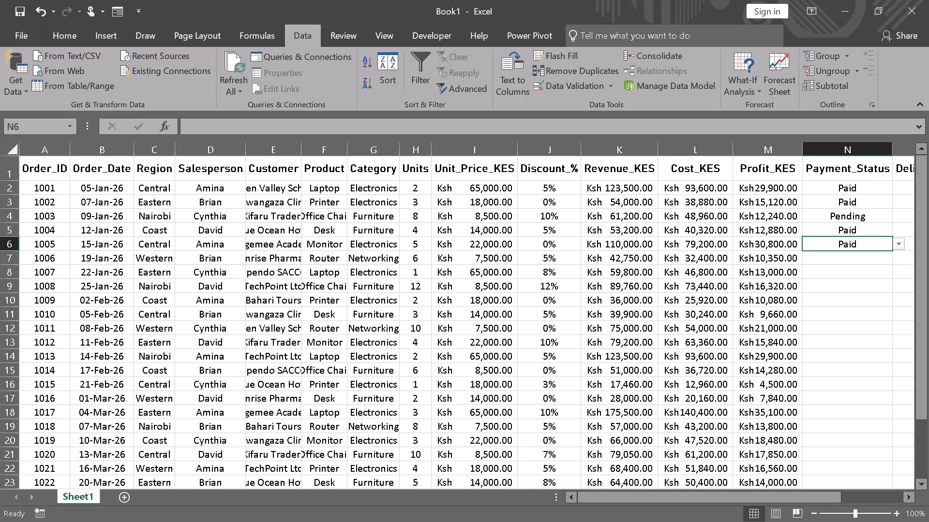
left_click(879, 261)
left_click(897, 258)
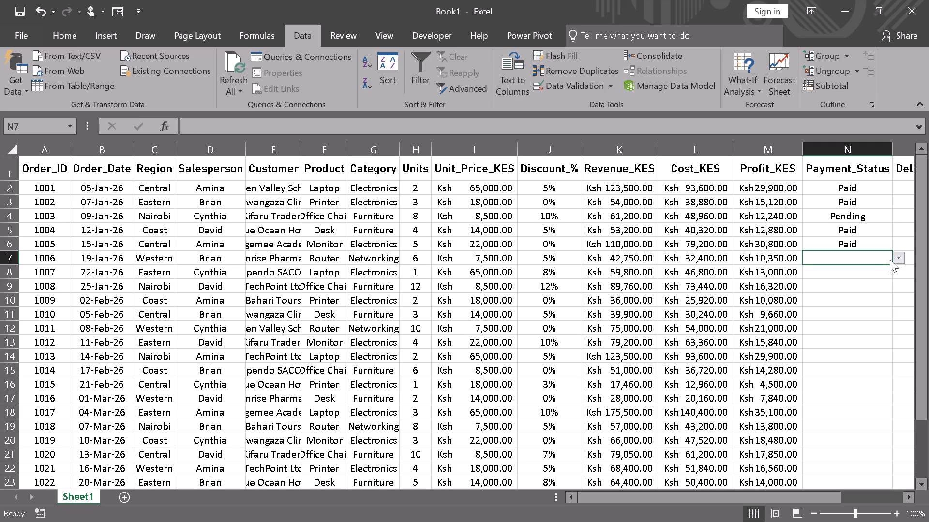
left_click(873, 292)
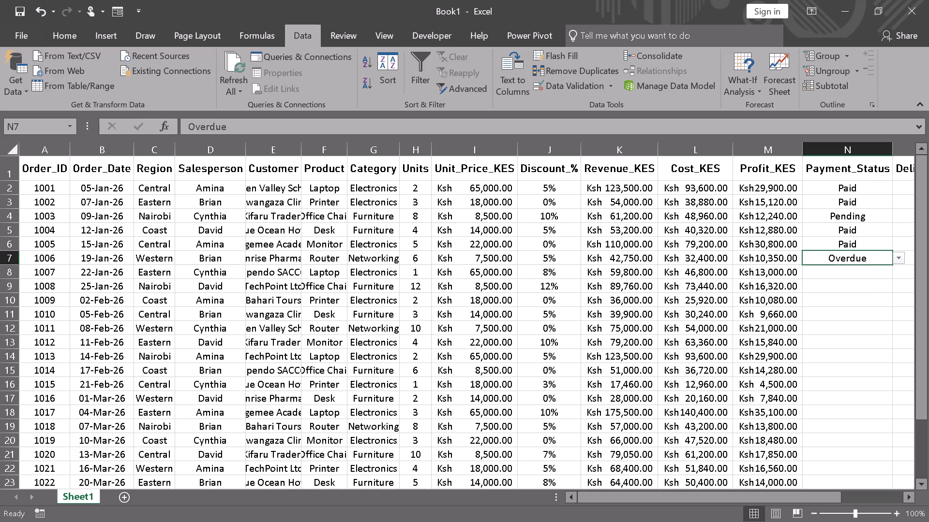
Set Payment_Status to Paid for order 1007 and Pending for order 1008 in N8:N9.
left_click(868, 278)
left_click(902, 272)
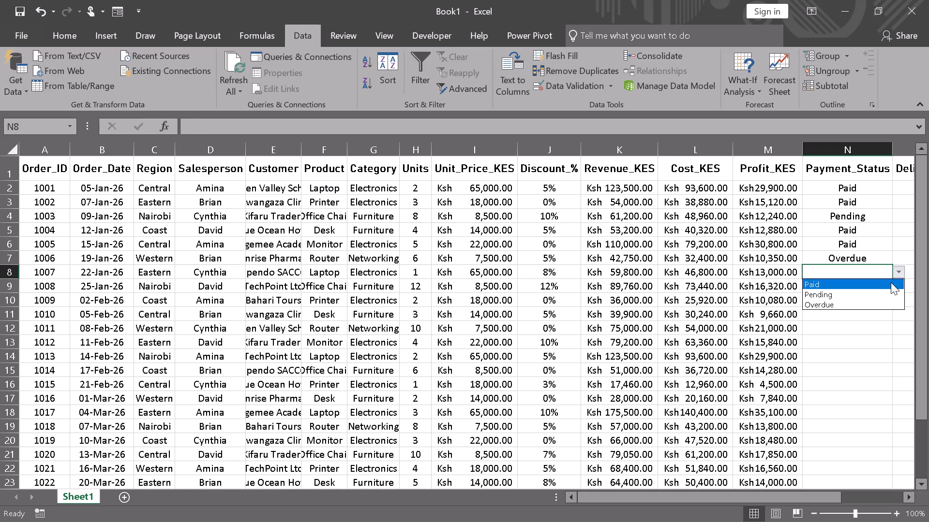
left_click(889, 285)
left_click(871, 288)
left_click(902, 288)
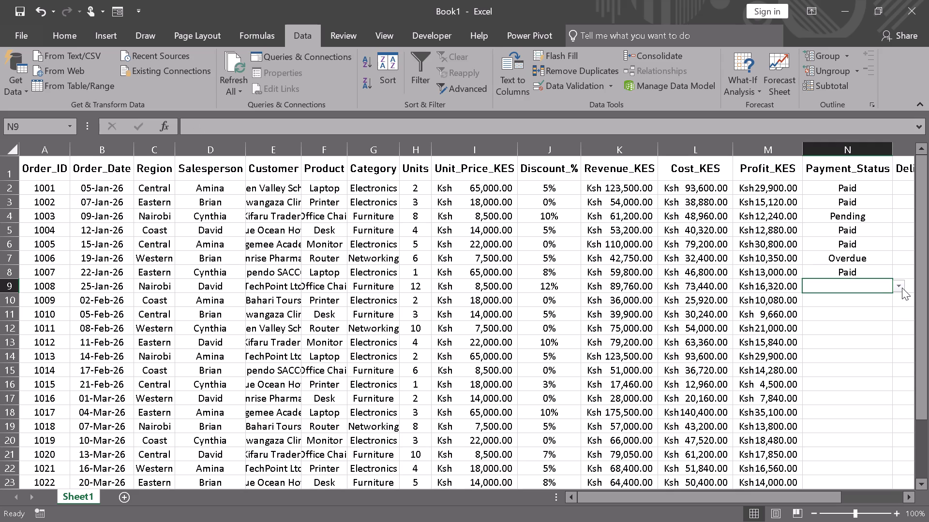
left_click(891, 304)
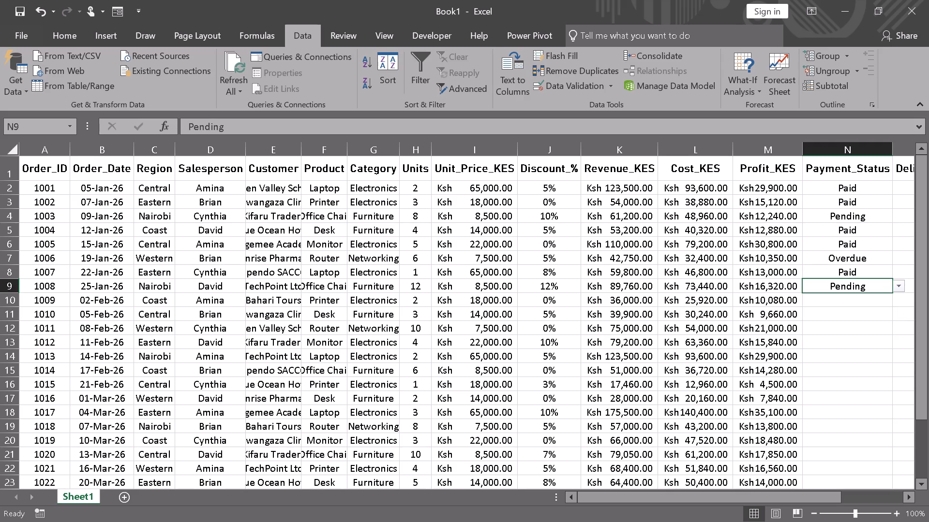
Set Payment_Status to Paid for order 1009 in N10 and Overdue for order 1010 in N11.
left_click(867, 301)
left_click(896, 301)
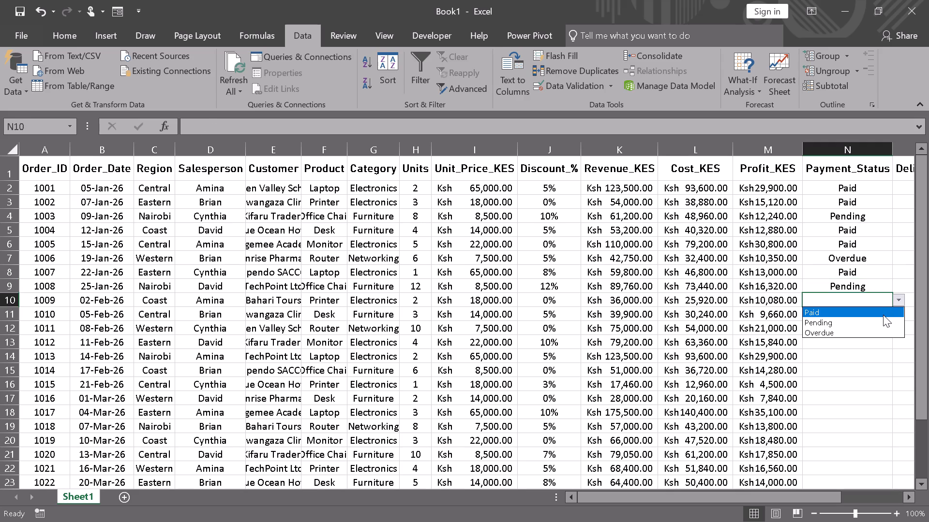
left_click(883, 315)
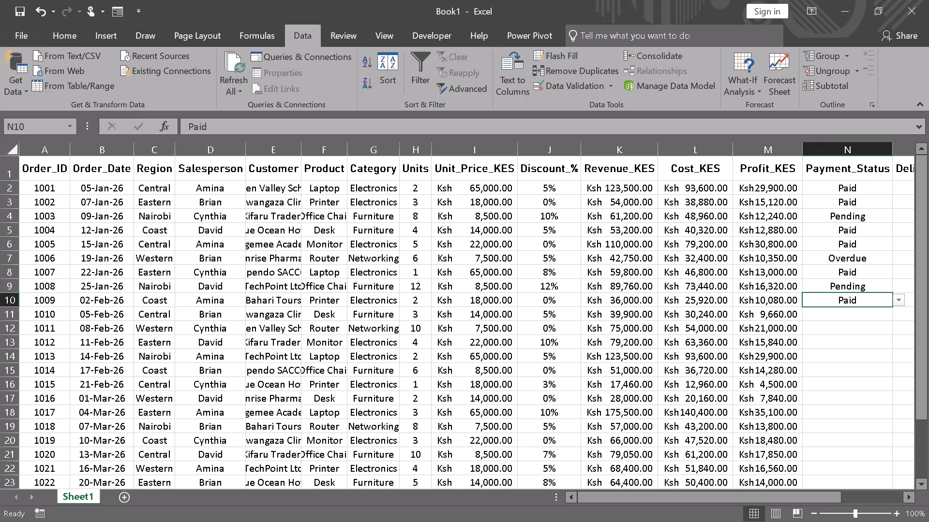
left_click(873, 317)
left_click(896, 314)
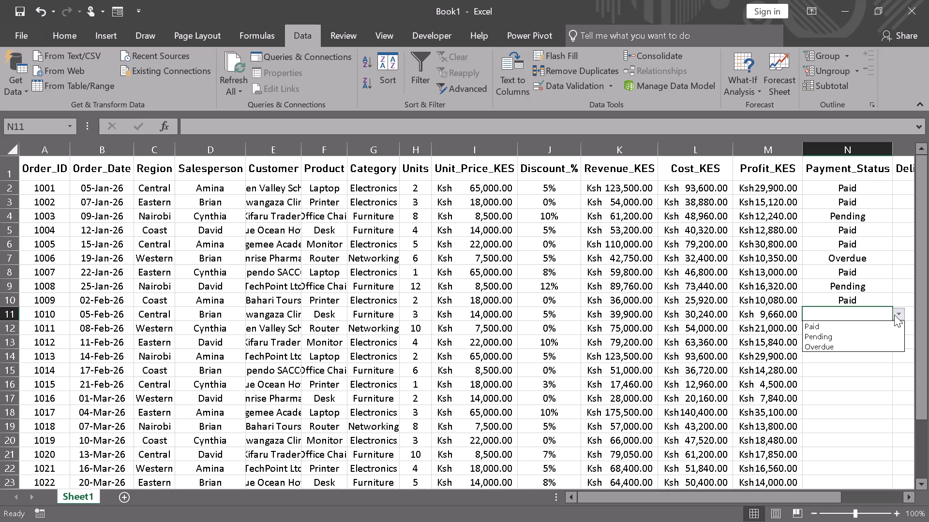
left_click(887, 345)
Set Payment_Status to Paid for orders 1011 and 1012 and Pending for order 1013 in N12:N14.
left_click(880, 333)
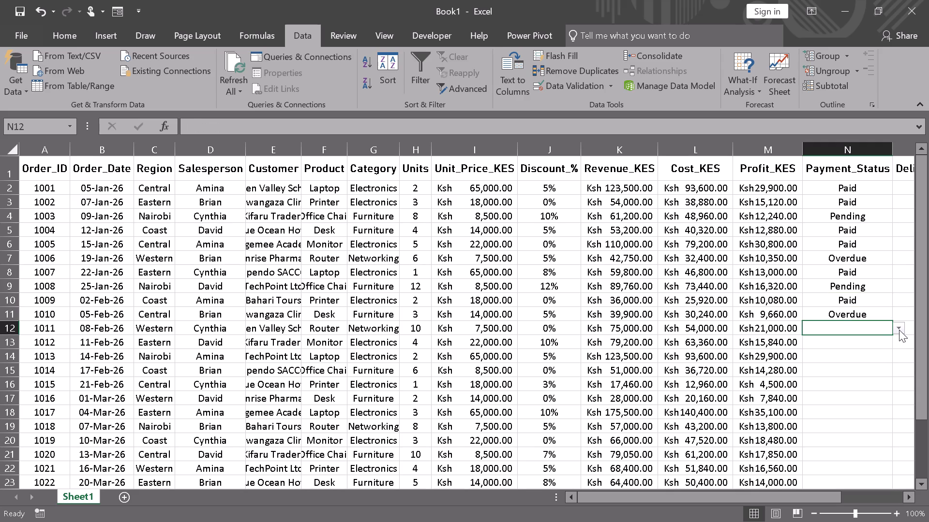
left_click(899, 330)
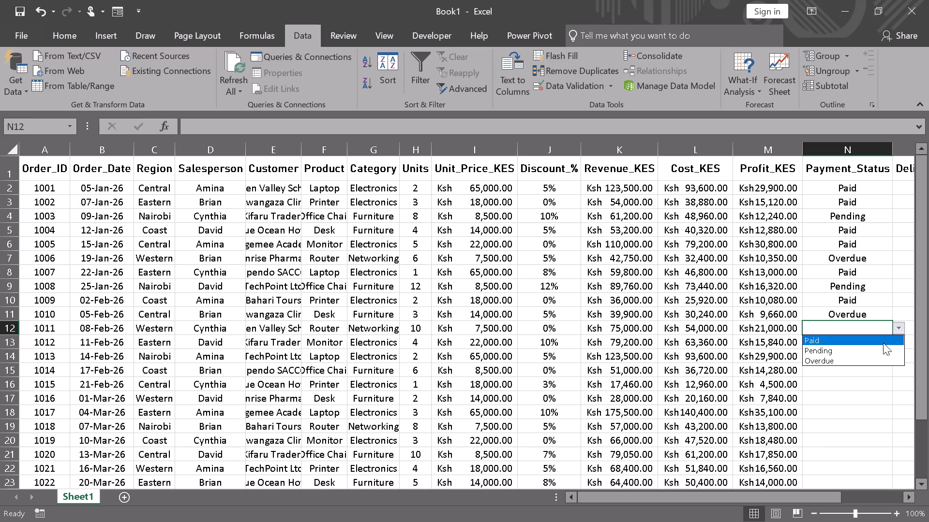
left_click(875, 338)
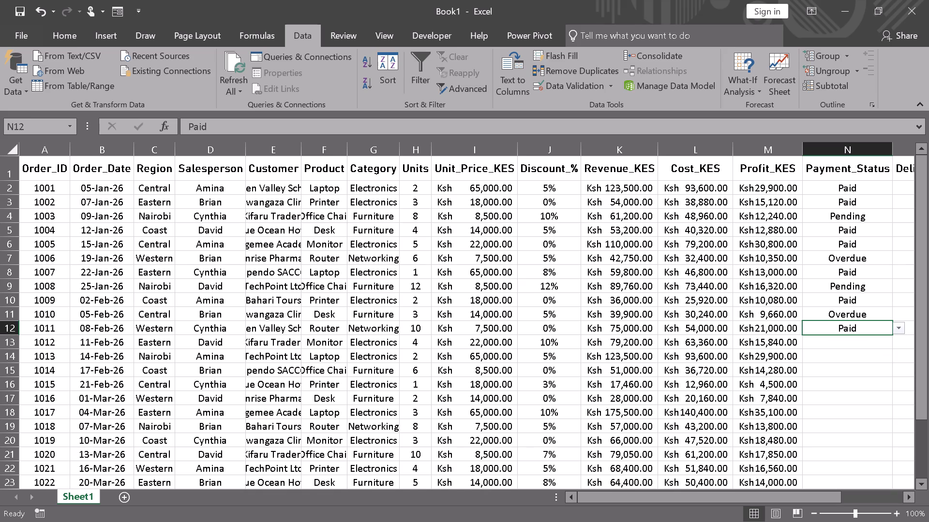
left_click(875, 337)
left_click(898, 338)
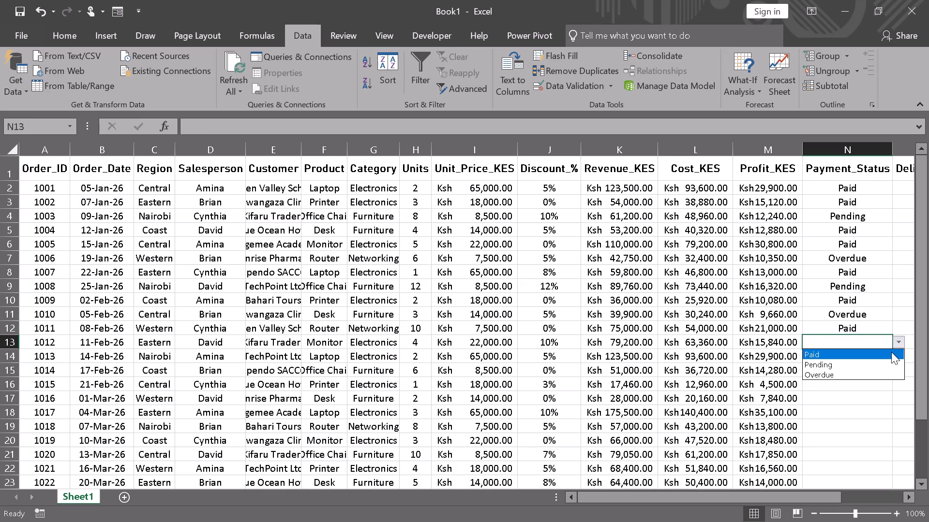
left_click(891, 352)
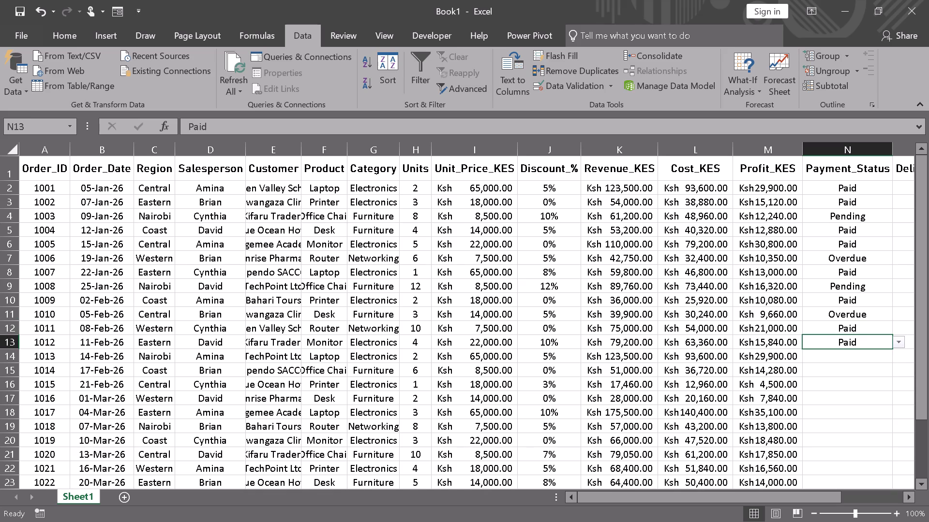
left_click(878, 359)
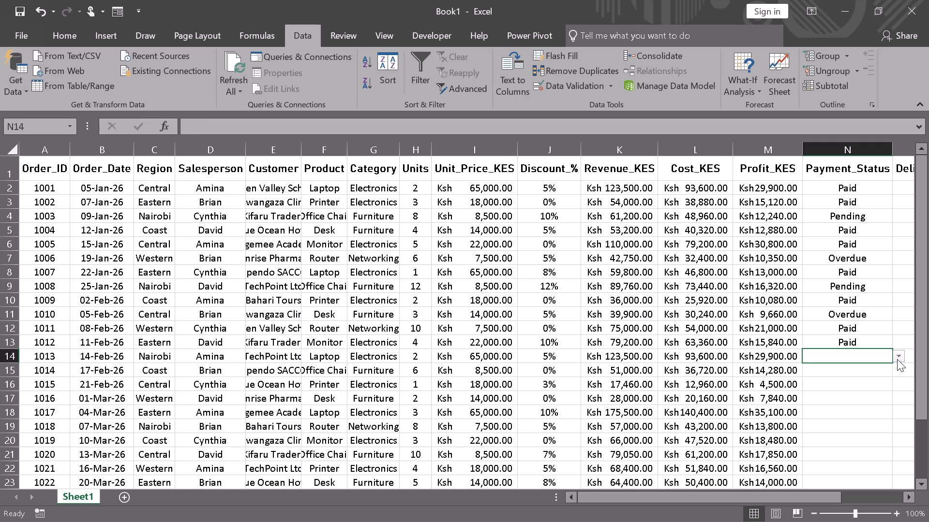
left_click(897, 358)
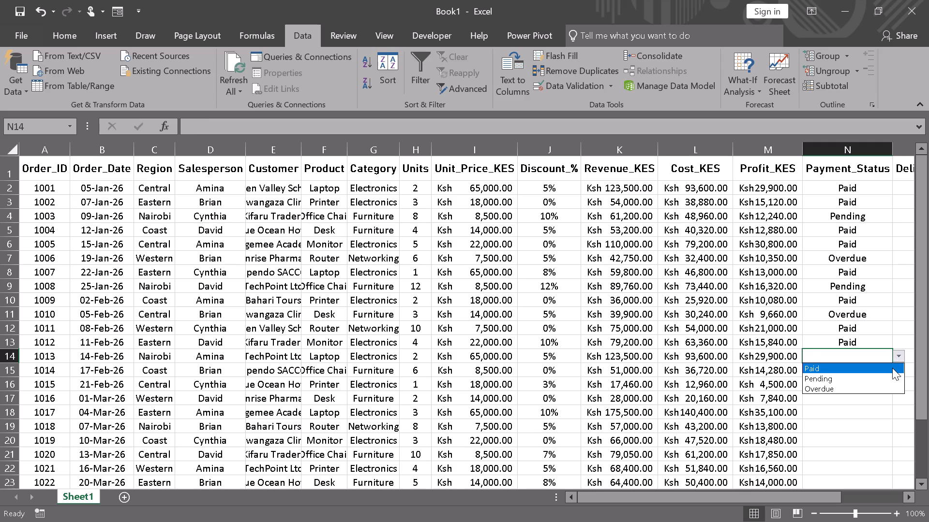
left_click(894, 379)
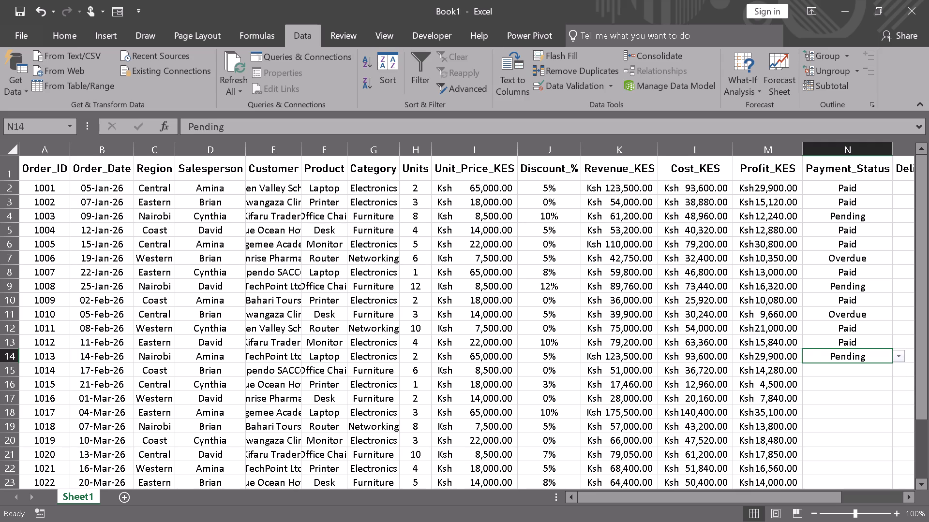
Set Payment_Status to Paid for orders 1014 and 1015 and Overdue for order 1016 in N15:N17.
left_click(884, 372)
left_click(901, 370)
left_click(887, 381)
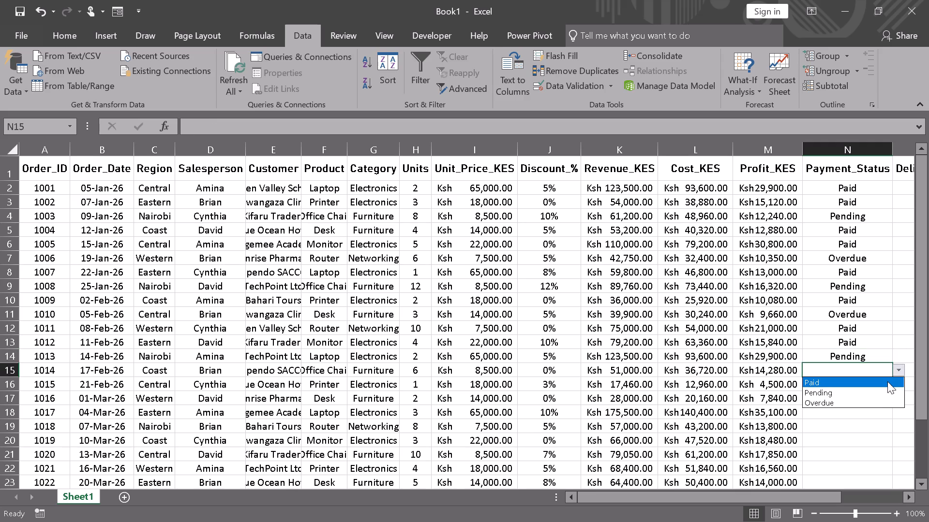
left_click(883, 387)
left_click(898, 383)
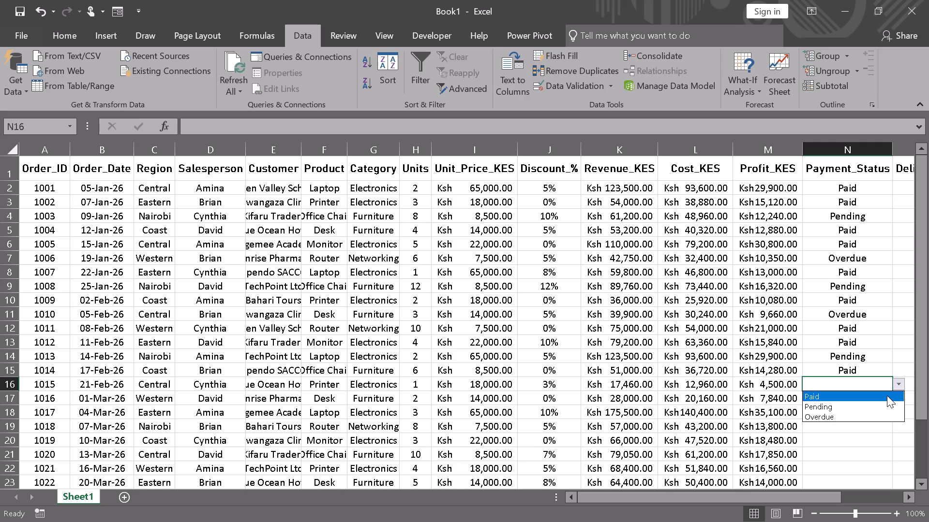
left_click(886, 395)
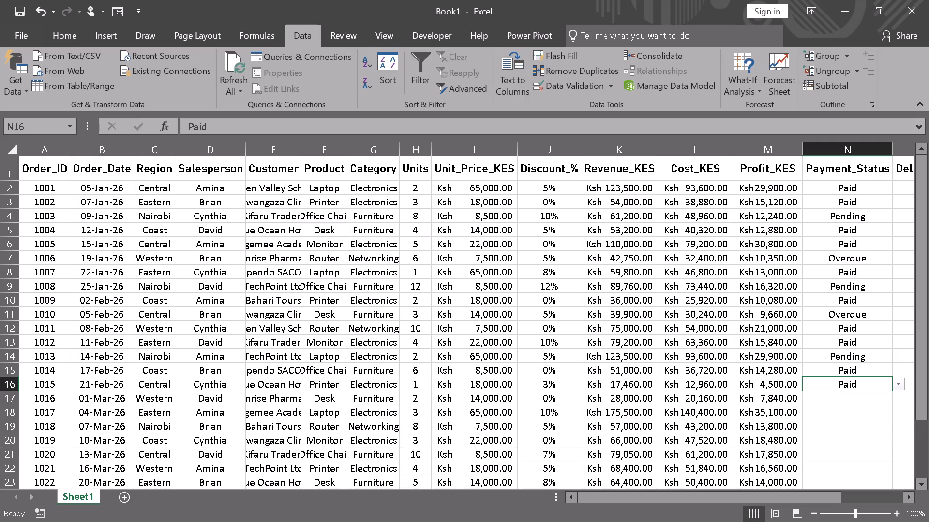
left_click(857, 394)
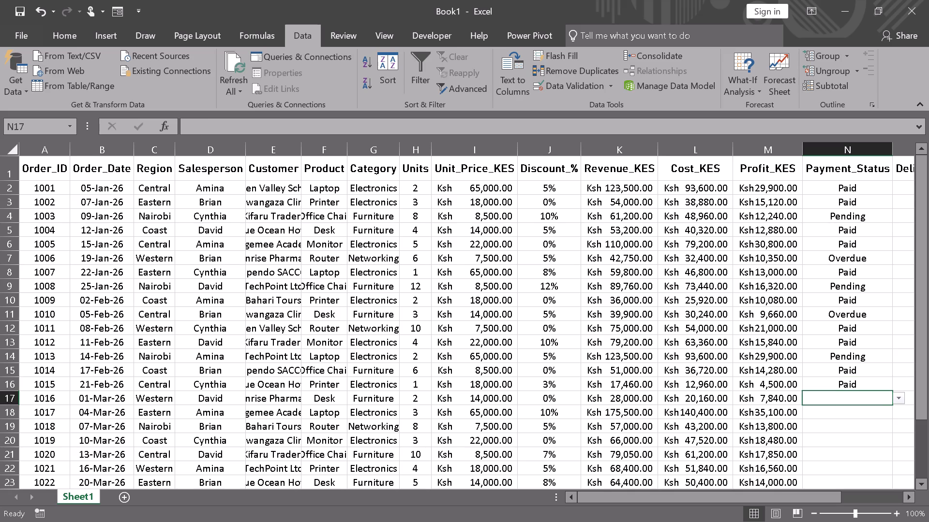
left_click(898, 403)
left_click(878, 431)
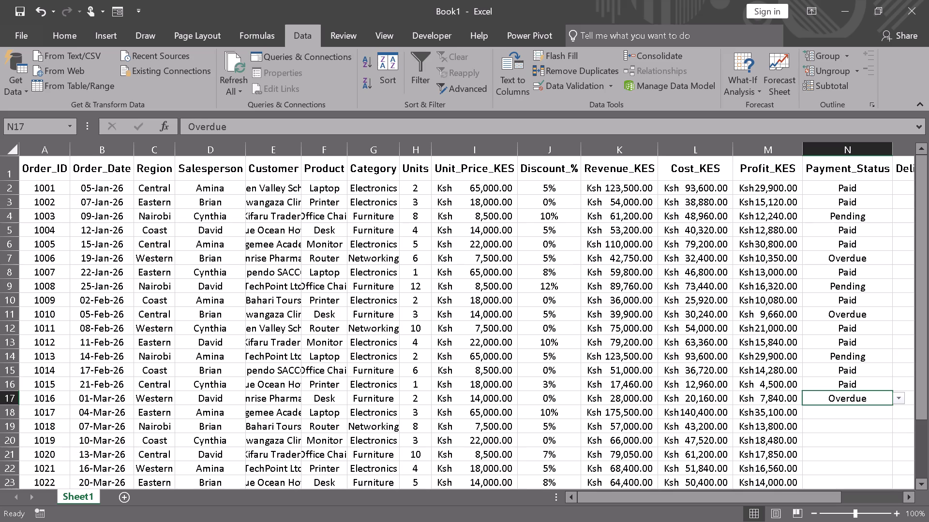
Set Payment_Status to Paid for orders 1017 and 1018 in N18:N19.
left_click(861, 412)
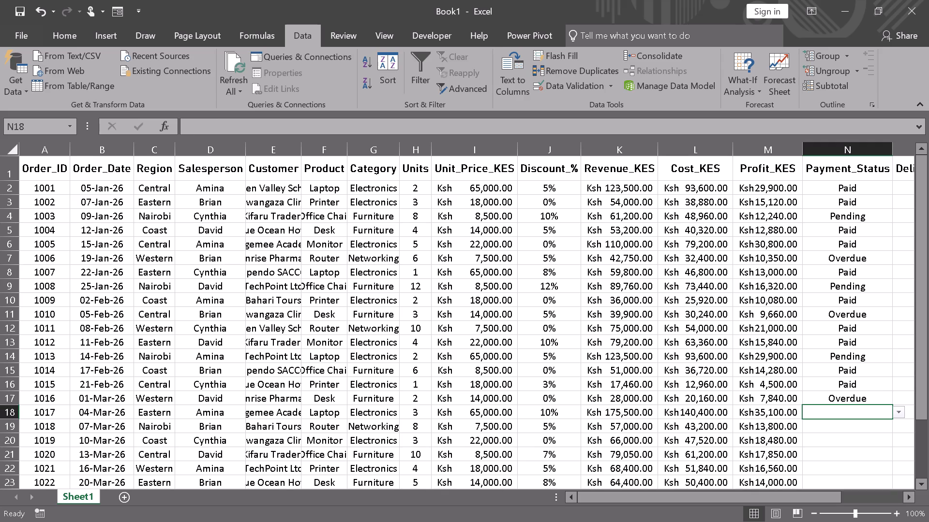
left_click(902, 417)
left_click(891, 423)
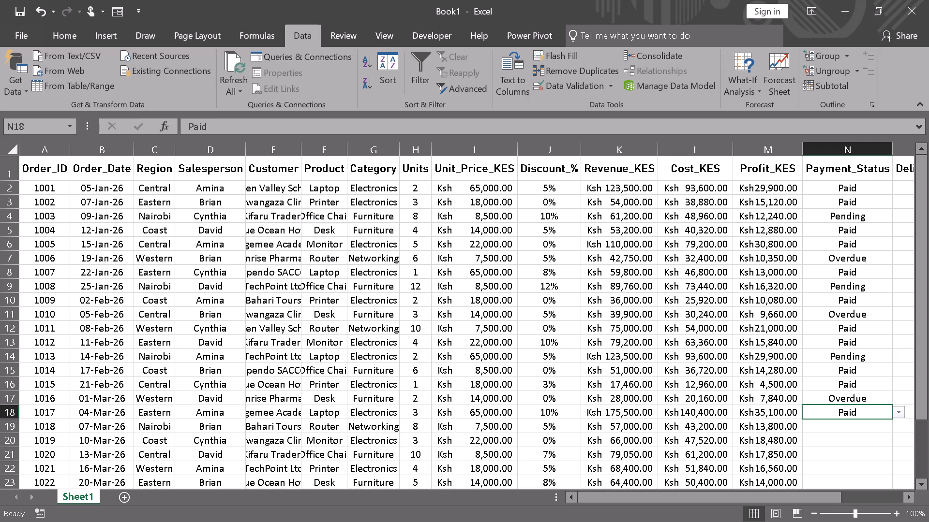
left_click(881, 428)
left_click(896, 427)
left_click(890, 438)
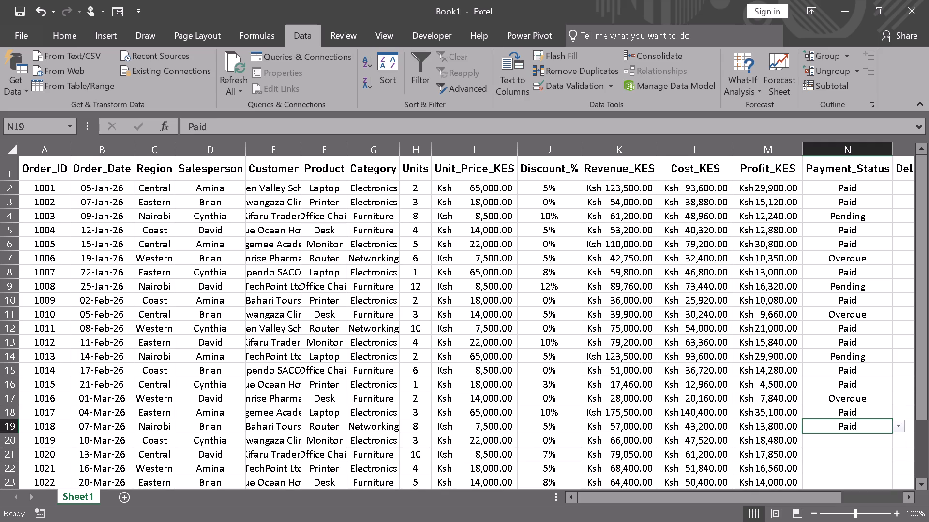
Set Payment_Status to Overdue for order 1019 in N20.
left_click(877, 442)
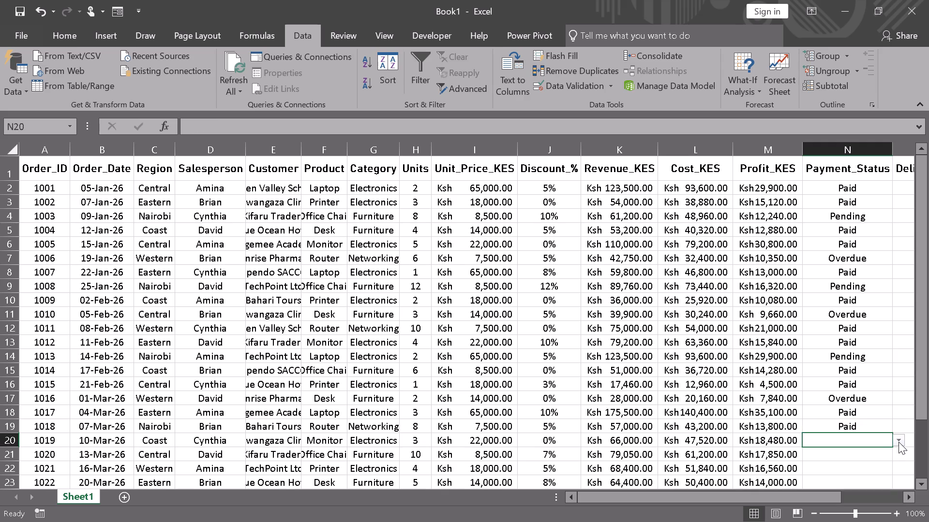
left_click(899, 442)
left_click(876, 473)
Change the Payment_Status of order 1019 in N20 to Pending.
scroll(872, 435, "down", 1)
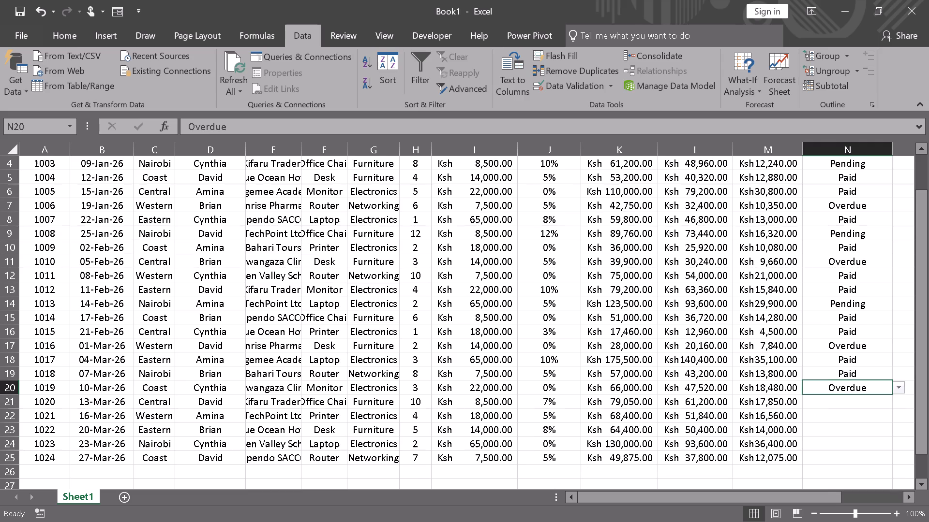
left_click(869, 405)
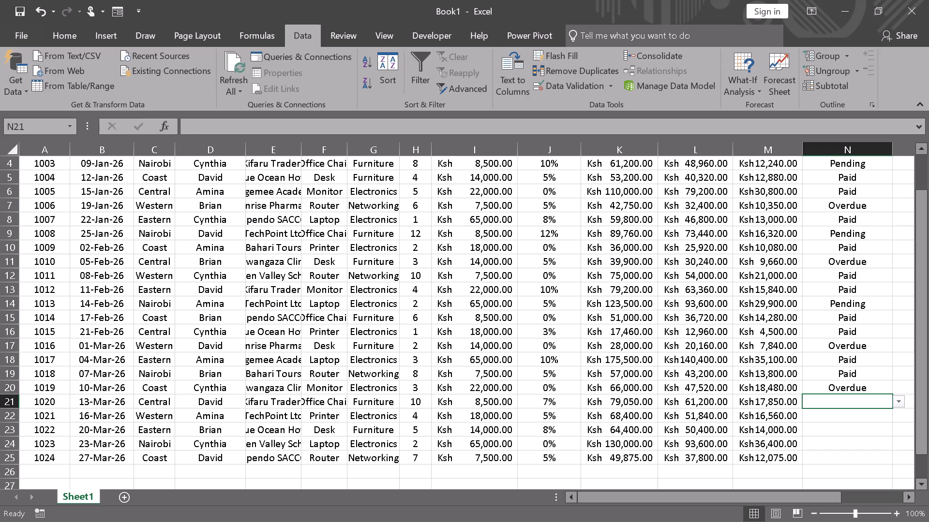
left_click(882, 393)
left_click(879, 386)
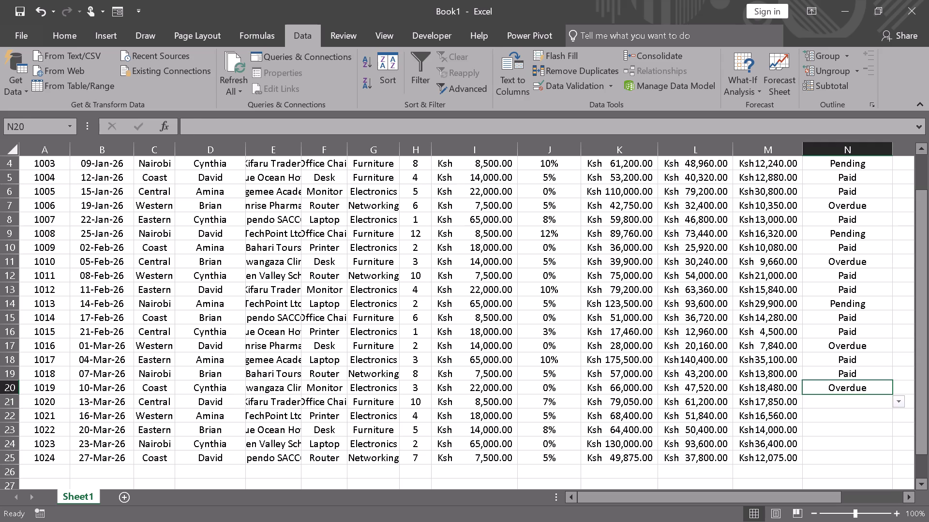
left_click(897, 389)
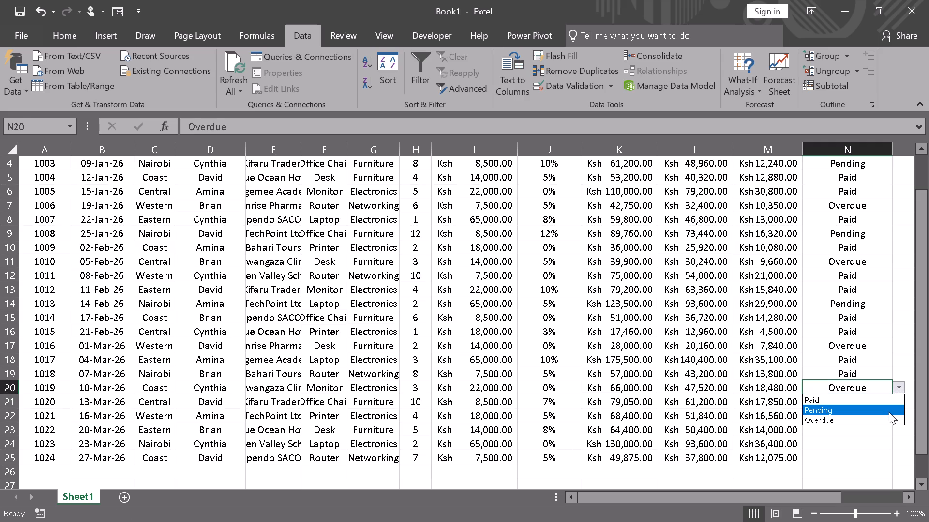
left_click(889, 412)
Set Payment_Status to Paid for orders 1020 and 1021 in N21:N22.
left_click(869, 402)
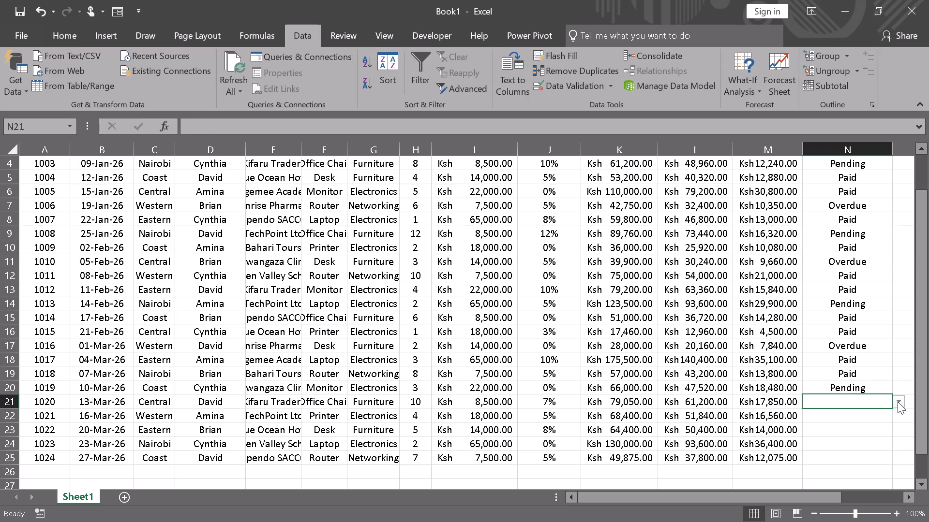
left_click(898, 402)
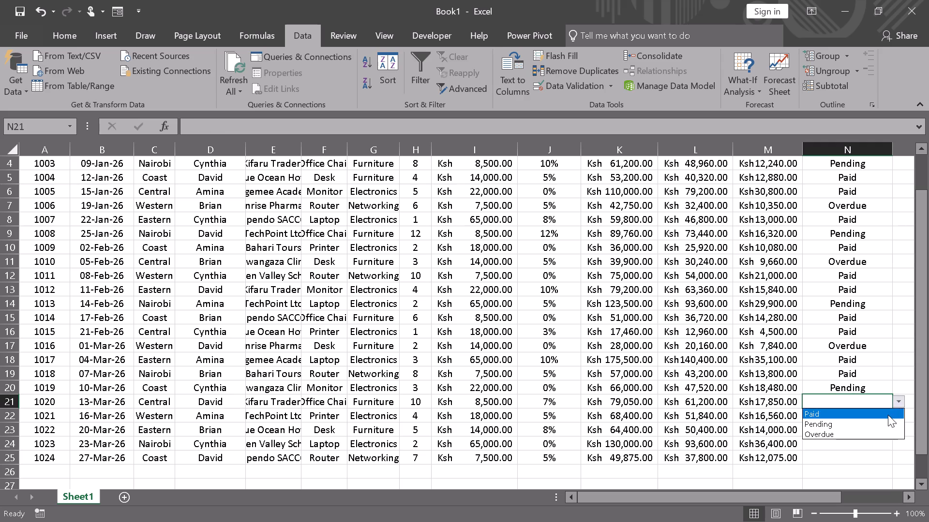
left_click(888, 415)
left_click(884, 420)
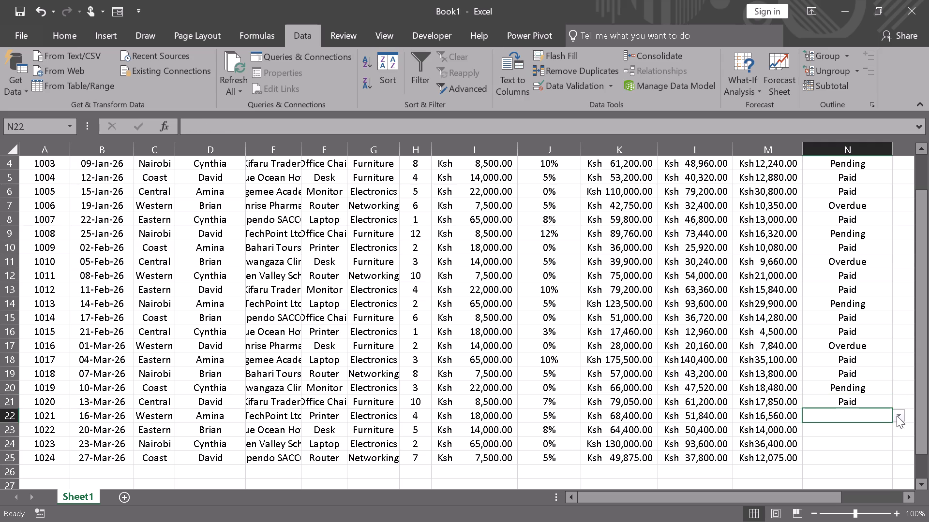
left_click(897, 416)
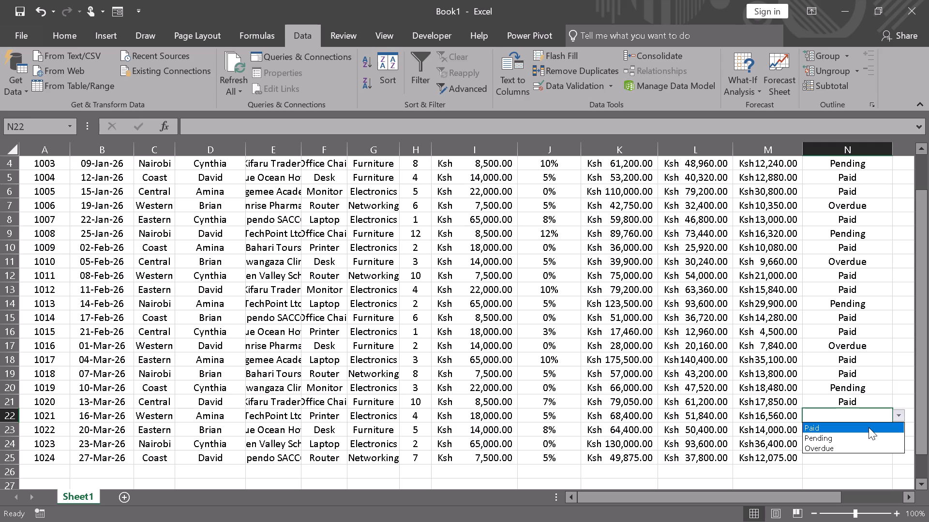
left_click(869, 427)
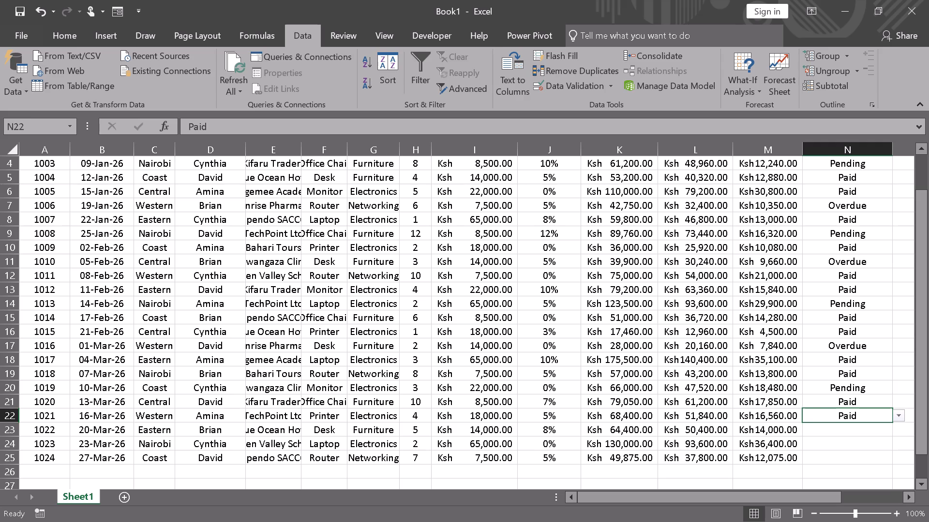
Set Payment_Status to Overdue for order 1022 in N23 and Paid for order 1023 in N24.
left_click(869, 434)
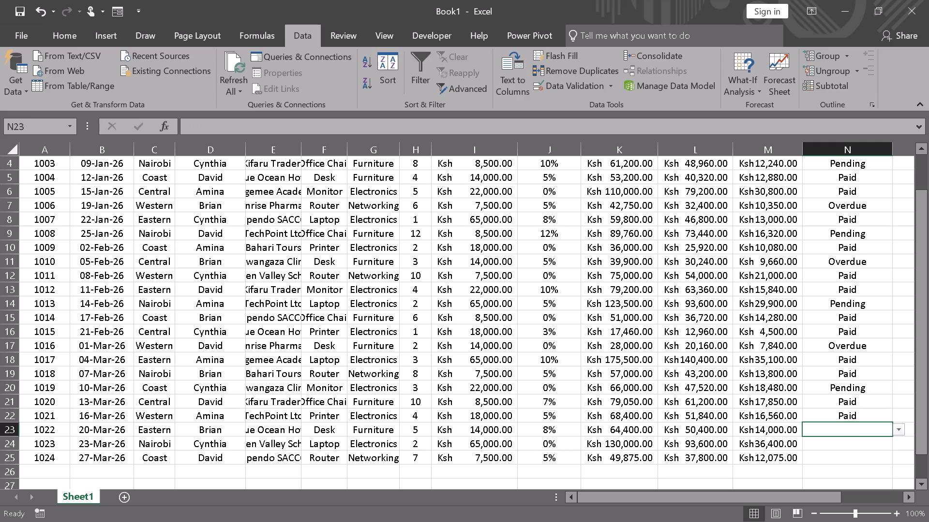
left_click(899, 432)
left_click(894, 462)
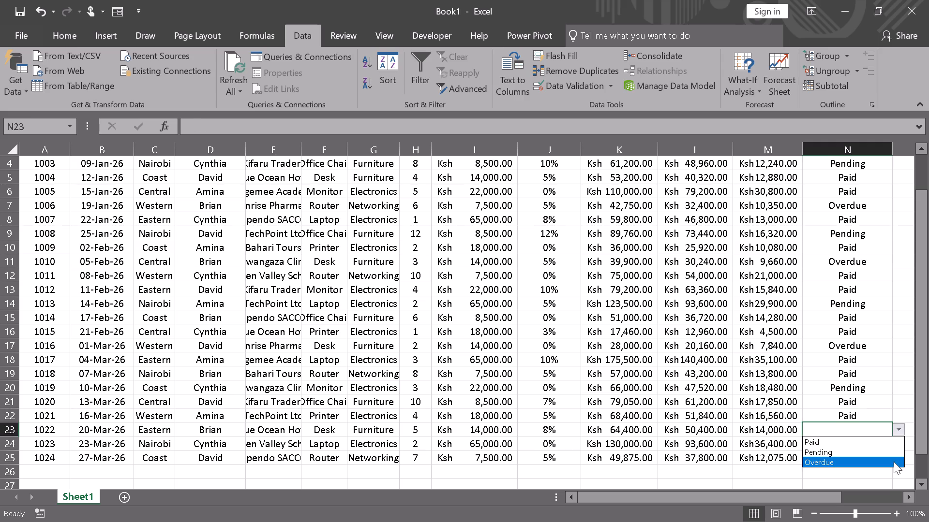
left_click(879, 446)
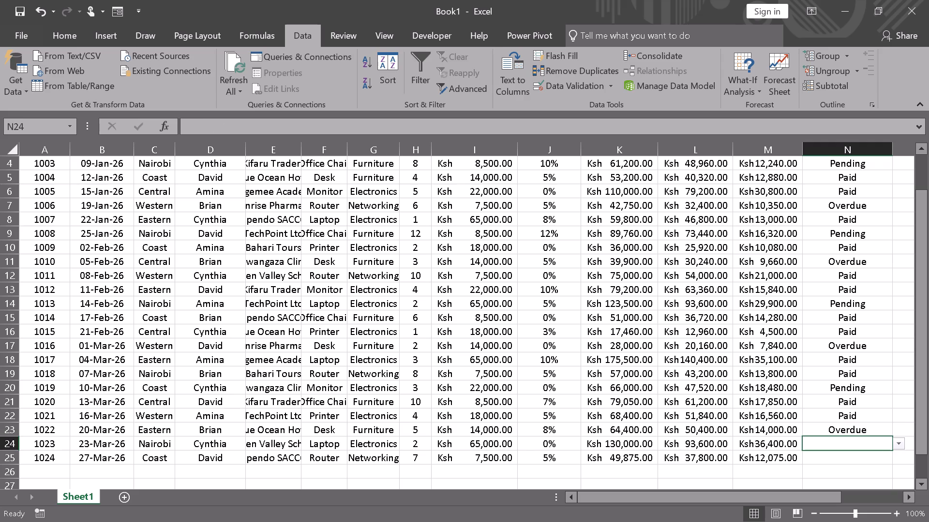
left_click(898, 446)
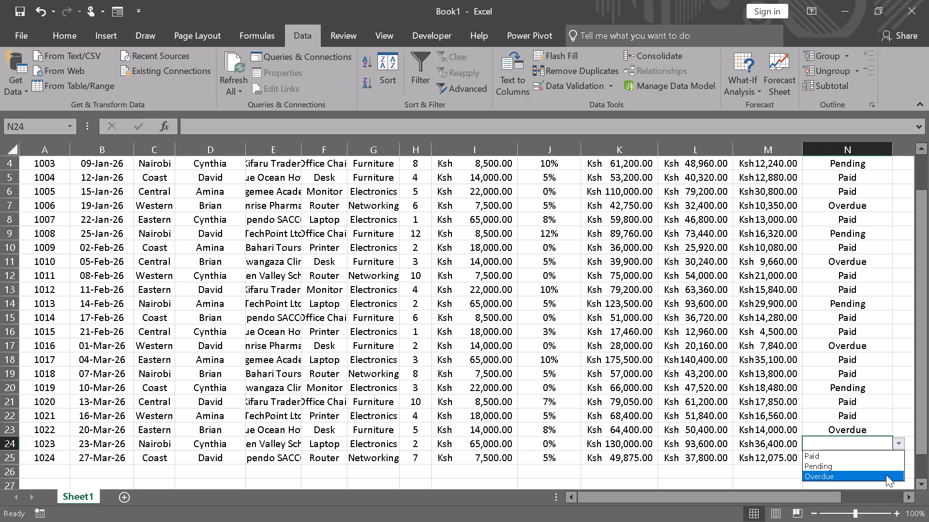
left_click(882, 452)
left_click(882, 451)
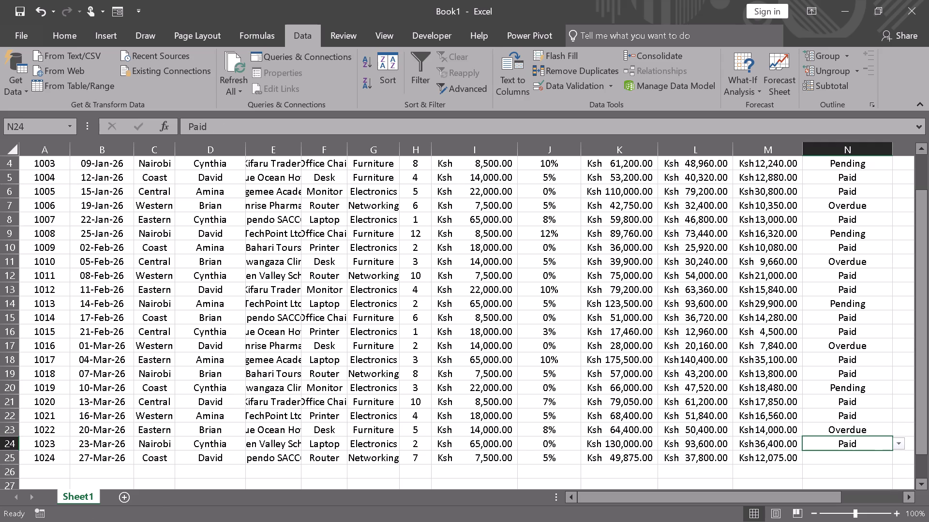
Set Payment_Status to Paid for order 1024 in N25.
left_click(884, 455)
left_click(894, 454)
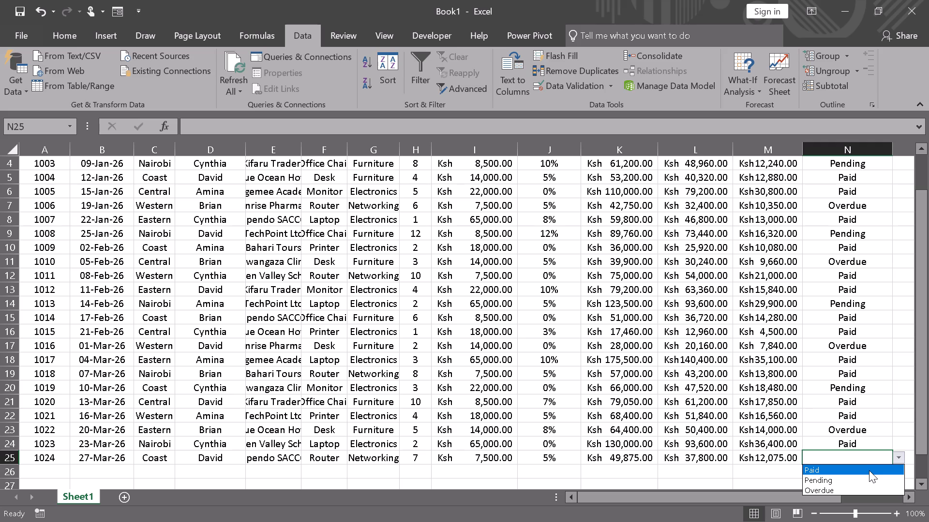
left_click(869, 470)
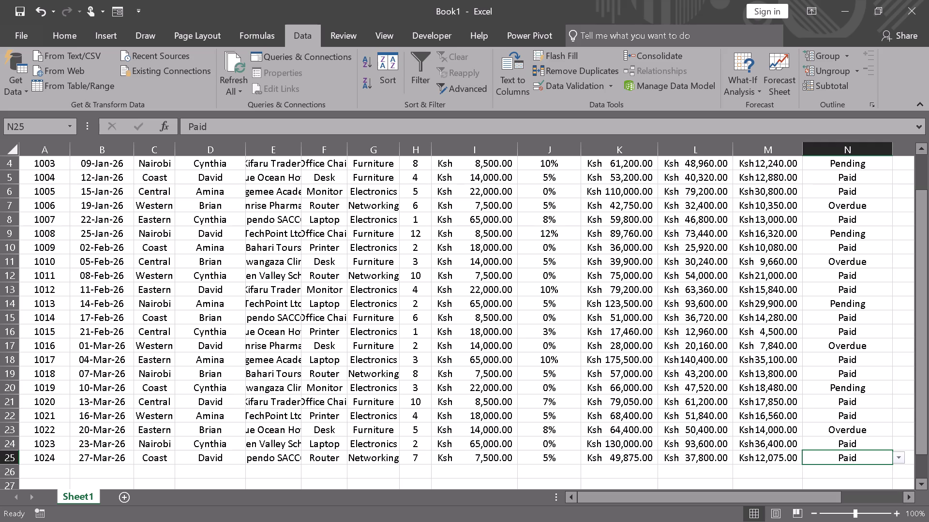
Start a data validation rule that allows a List for the empty Delivery_Status cells O2:O25.
scroll(848, 348, "up", 1)
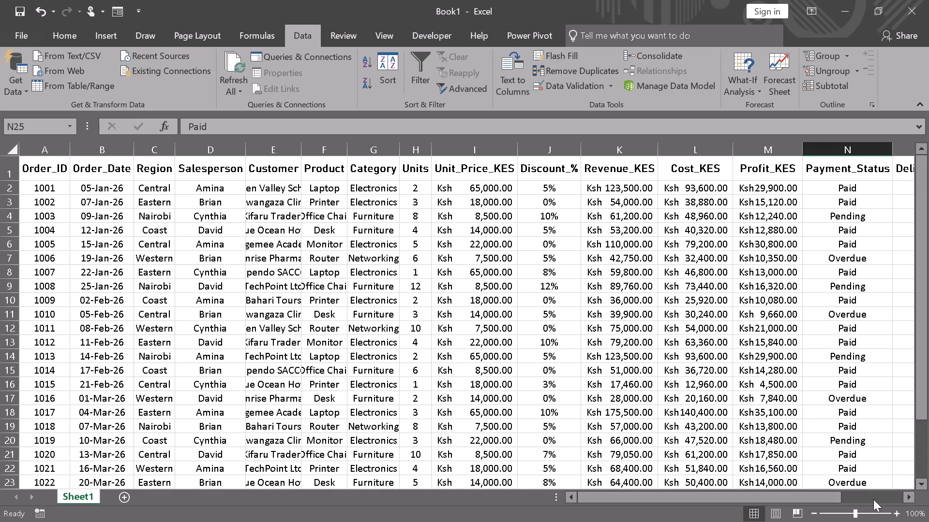
left_click(875, 498)
left_click(691, 495)
left_click(910, 497)
left_click(910, 497)
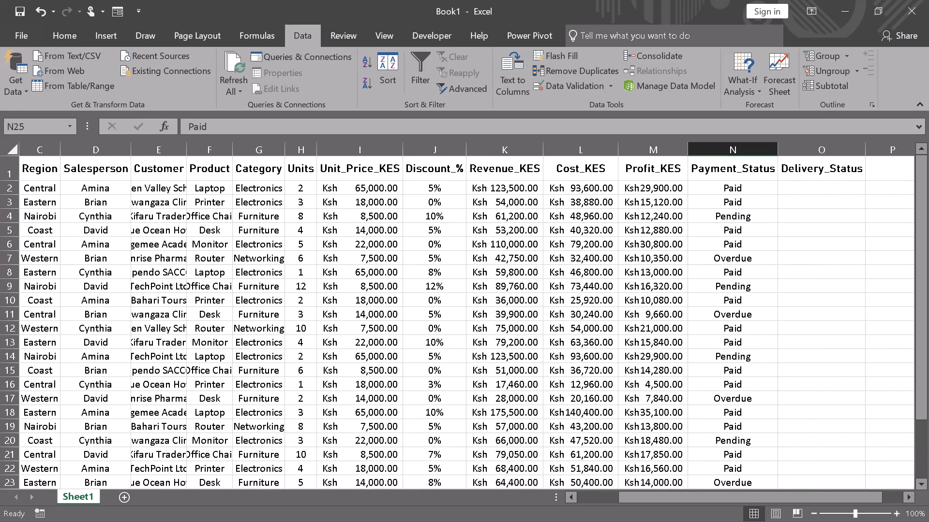
left_click(839, 189)
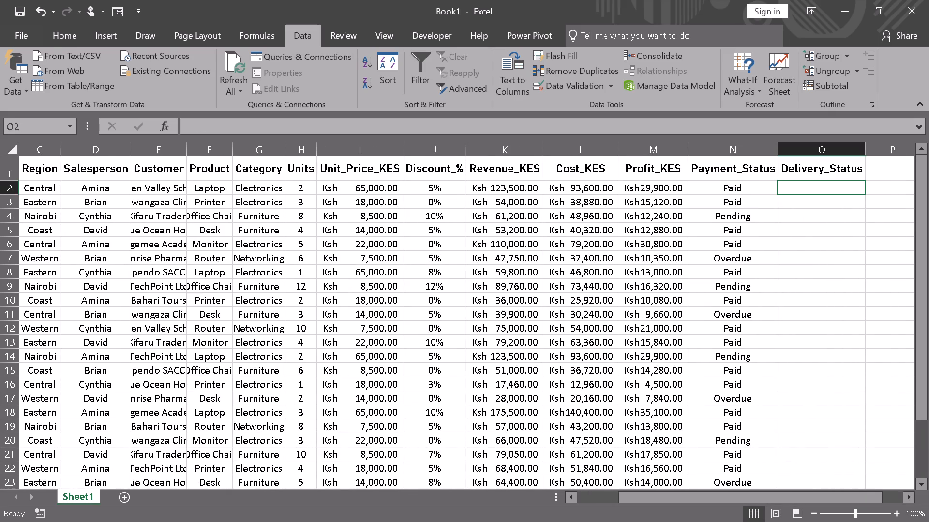
left_click_drag(839, 189, 838, 243)
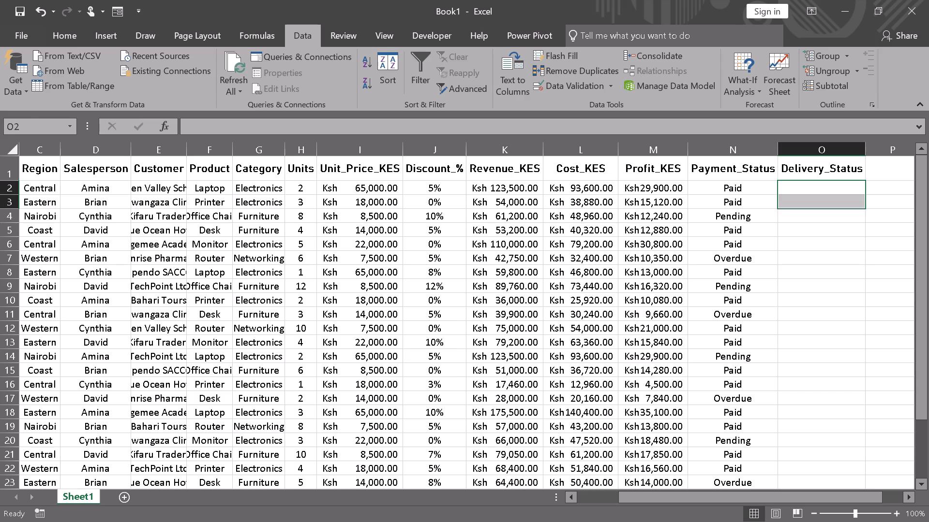
left_click_drag(838, 243, 833, 477)
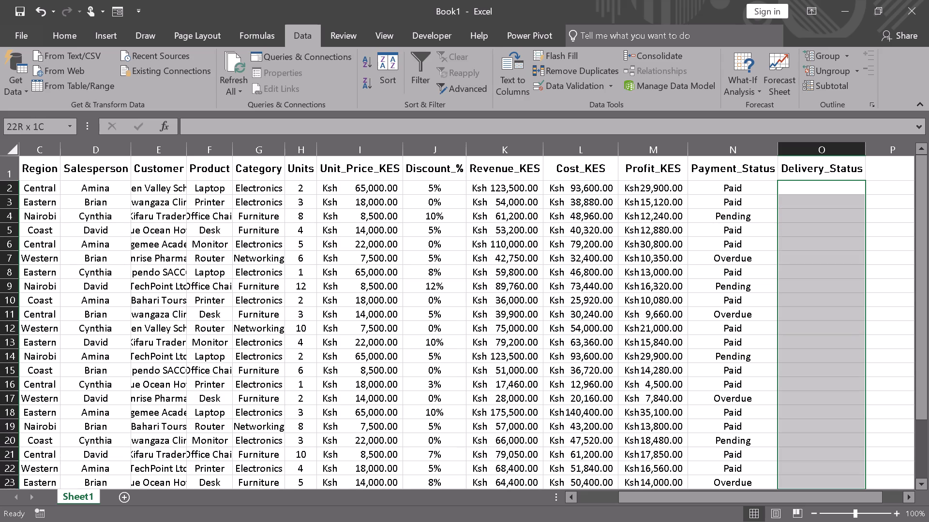
left_click_drag(833, 477, 832, 481)
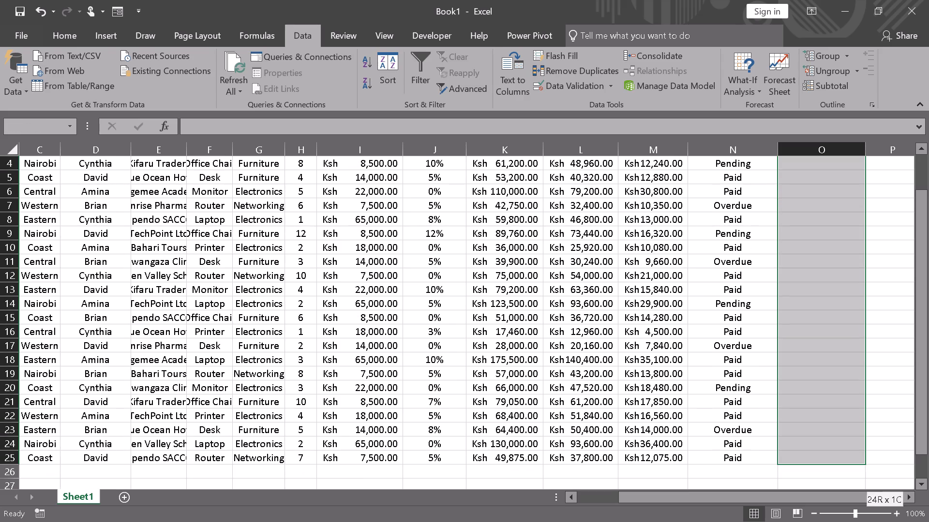
left_click_drag(832, 481, 835, 460)
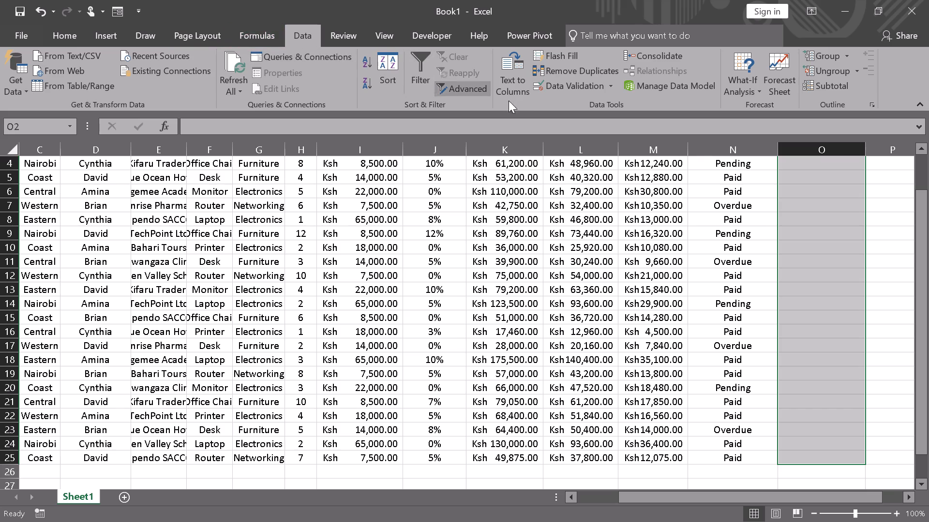
left_click(604, 86)
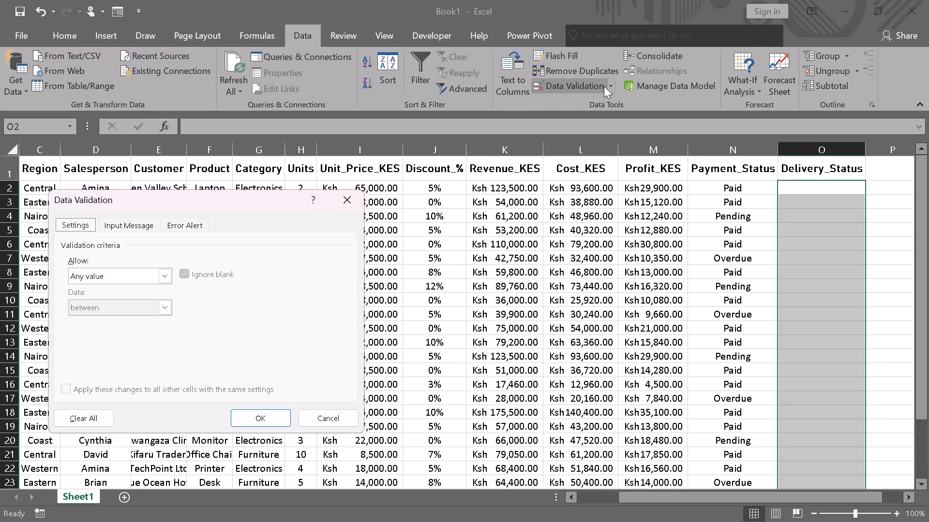
left_click(164, 275)
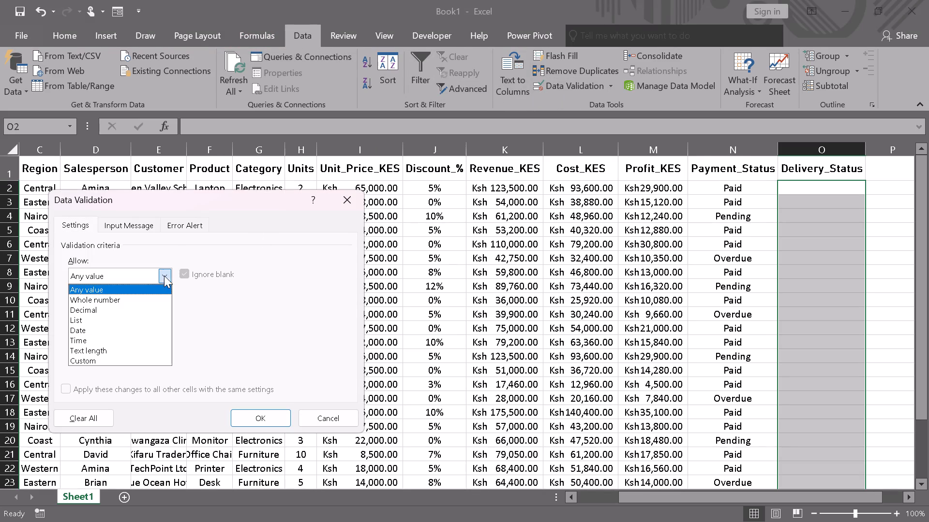
left_click(143, 319)
Enter Delivered, In Transit, Delayed as the validation list source and apply the rule to the Delivery_Status cells.
left_click(130, 339)
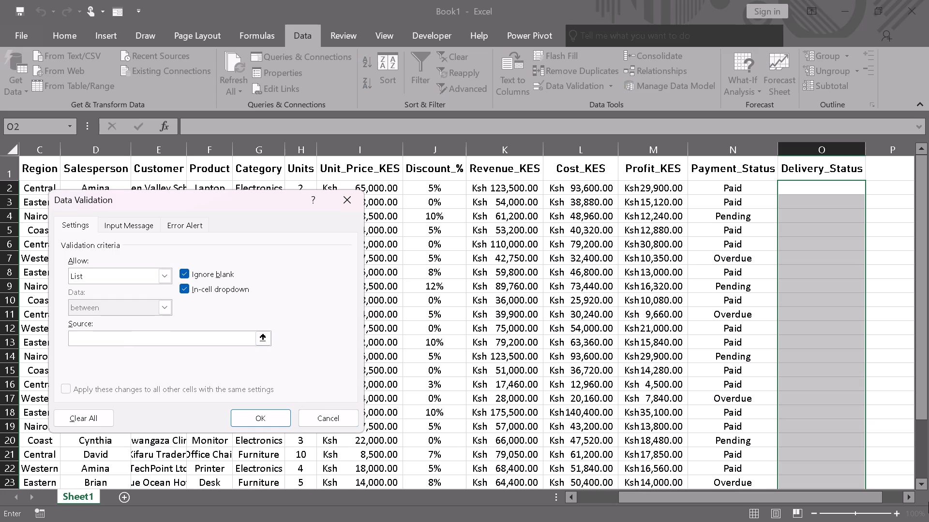
type("eliver")
key("e")
key("d")
type(",")
key("space")
type("ansi")
key("t")
type(",")
key("space")
key("l")
type("ayed")
left_click(282, 423)
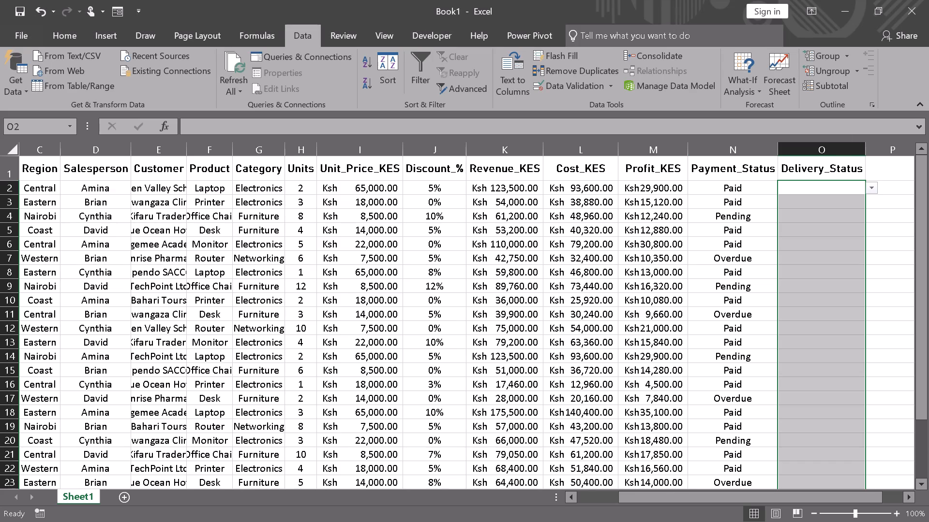
Set Delivery_Status to Delivered for orders 1001 and 1002 in O2:O3 and In Transit for order 1003 in O4.
left_click(842, 187)
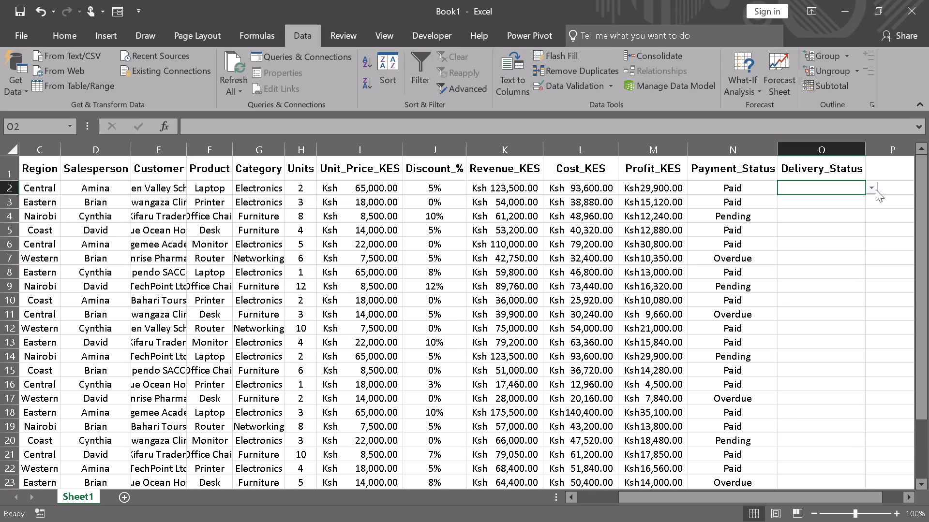
left_click(870, 187)
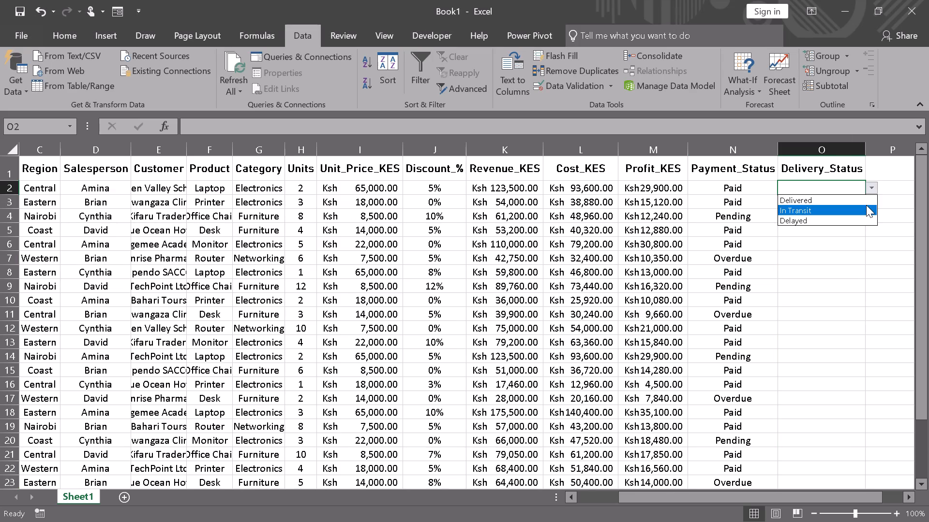
left_click(866, 199)
left_click(858, 206)
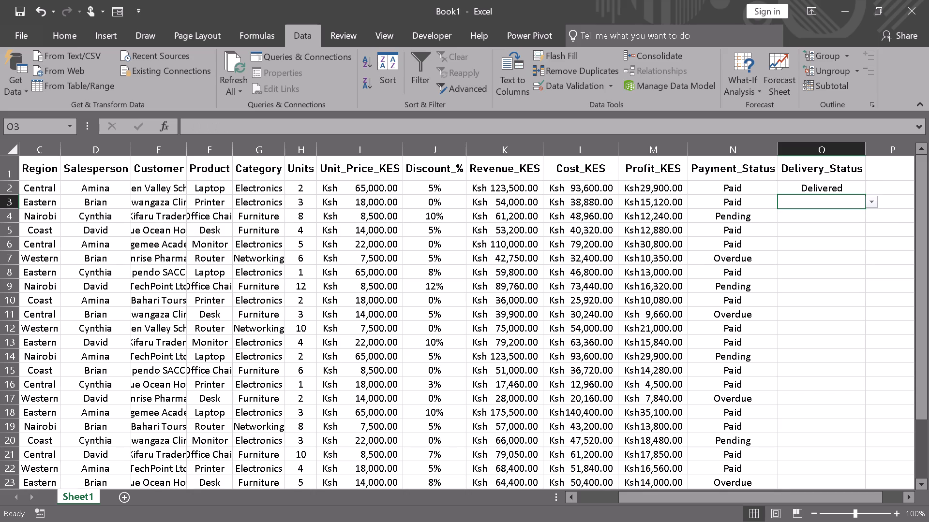
left_click(873, 203)
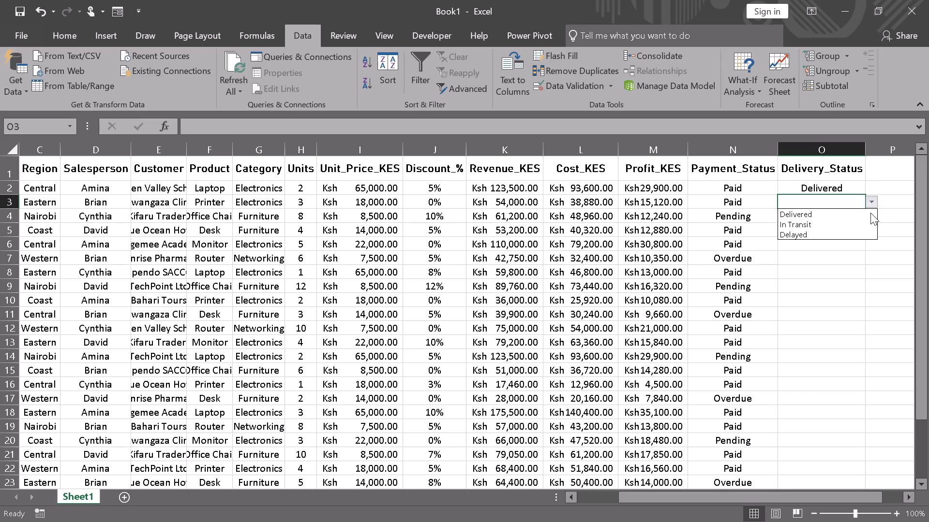
left_click(870, 213)
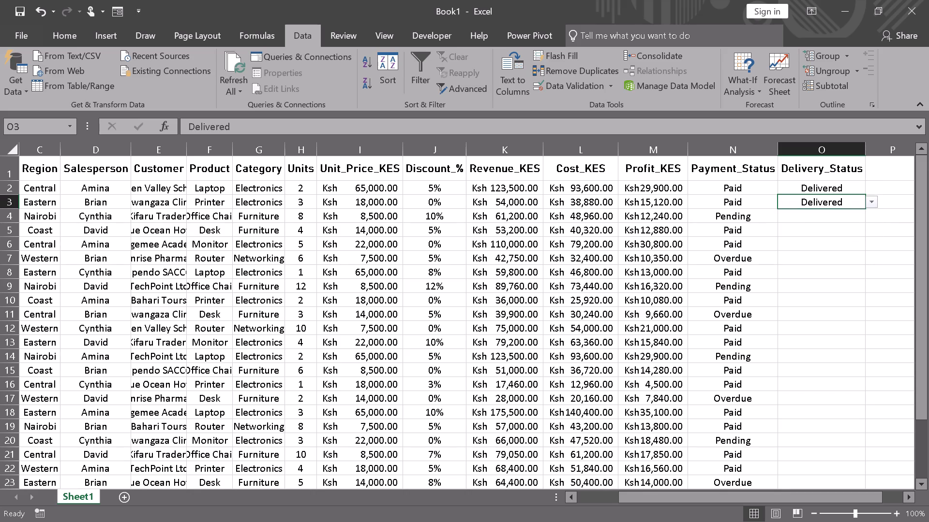
left_click(855, 220)
left_click(868, 215)
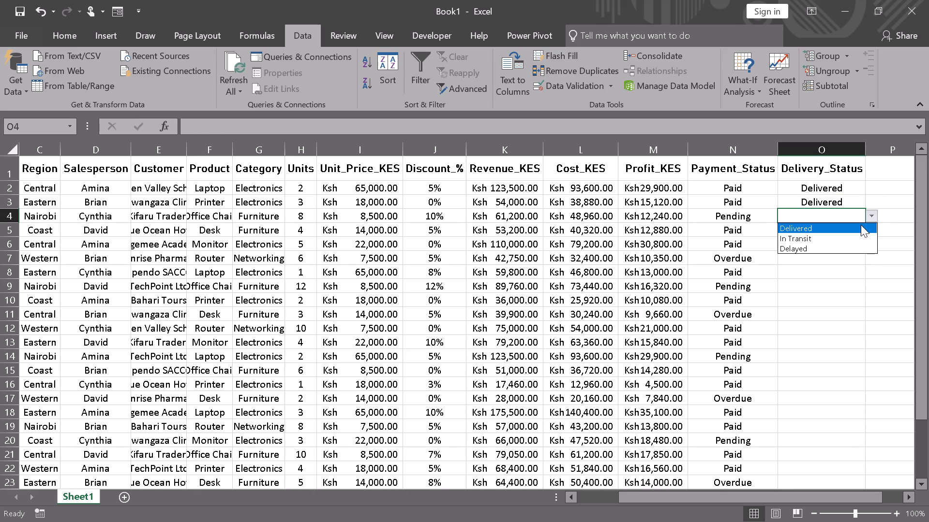
left_click(857, 237)
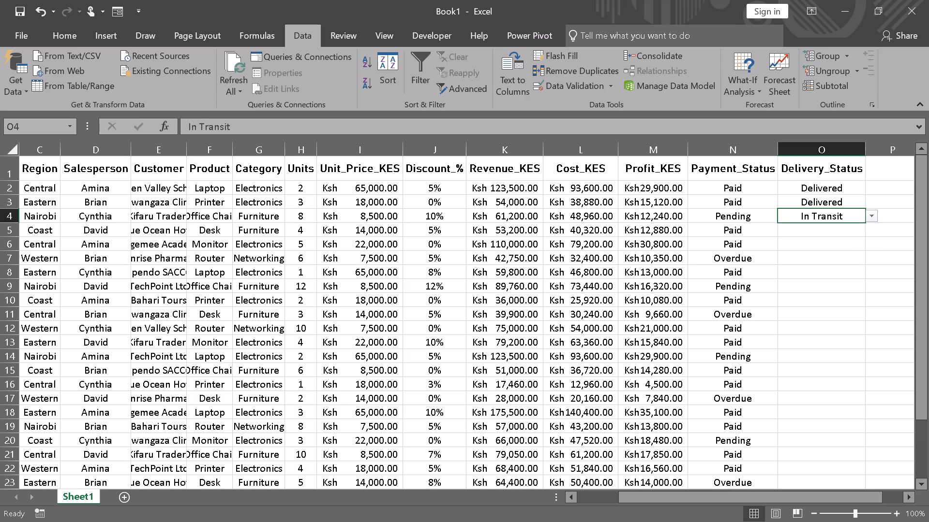
Set Delivery_Status to Delivered for orders 1004 and 1005 in O5:O6.
left_click(855, 231)
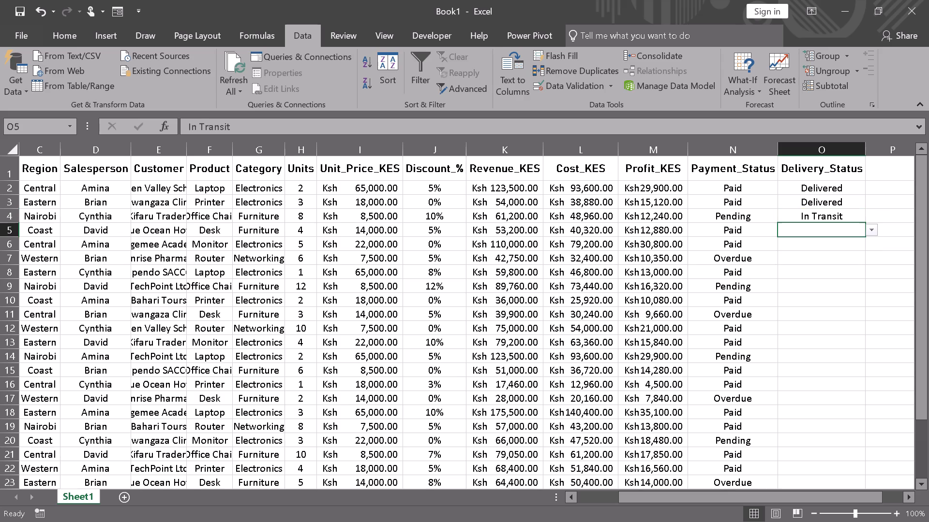
left_click(871, 231)
left_click(865, 242)
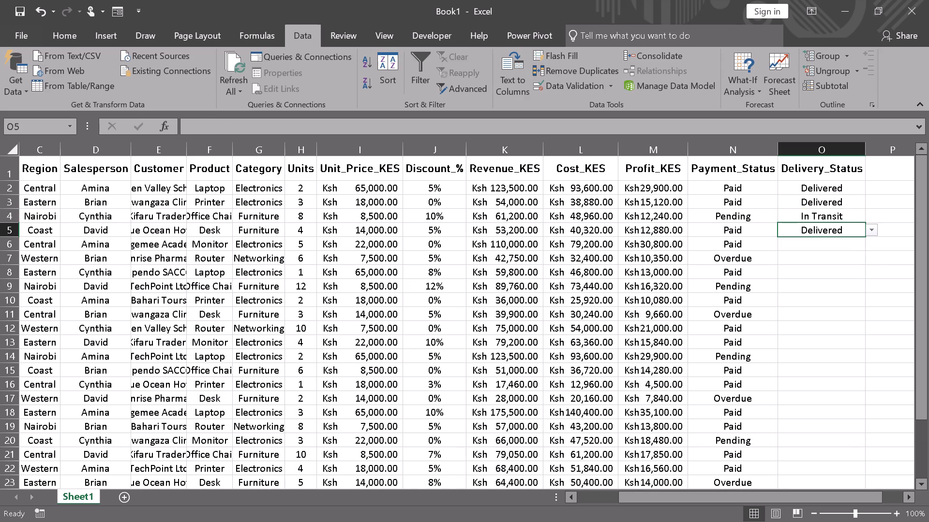
left_click(855, 245)
left_click(870, 241)
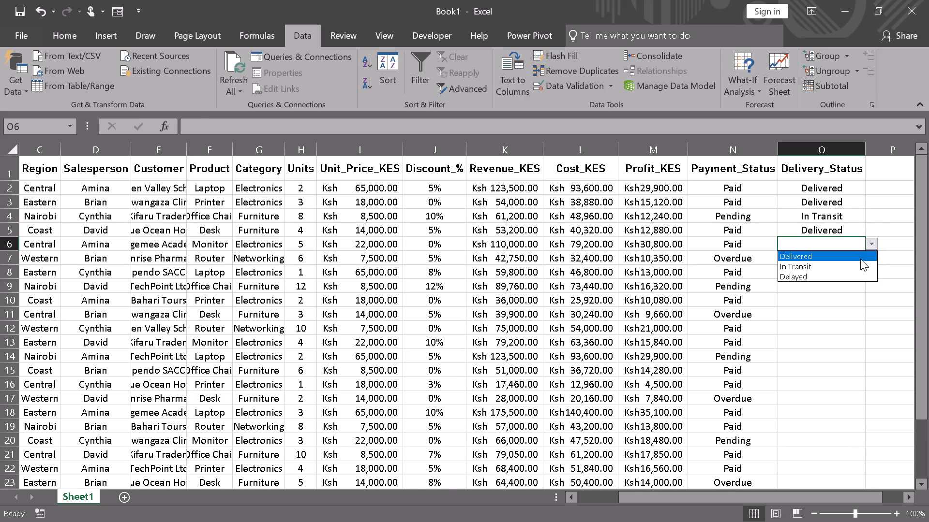
left_click(860, 259)
Set Delivery_Status to Delayed in O7, Delivered in O8 and In Transit in O9.
left_click(840, 261)
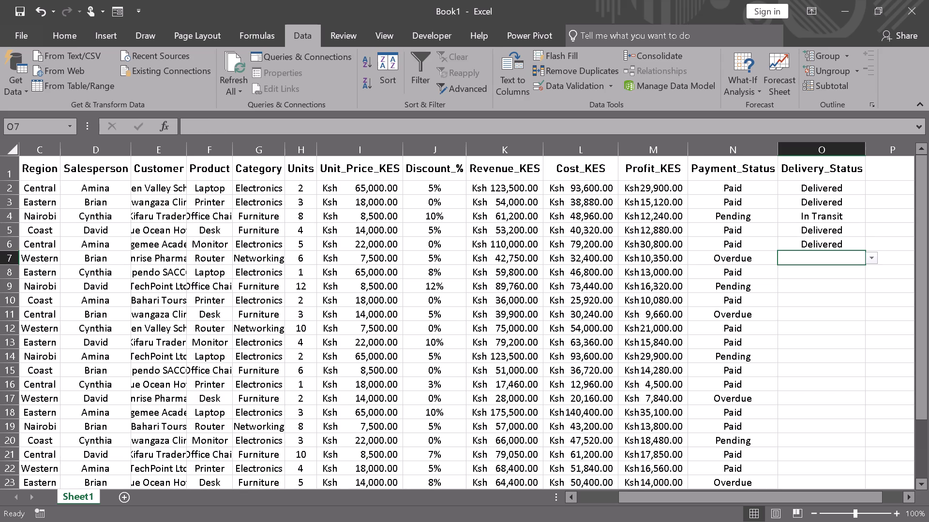
left_click(874, 259)
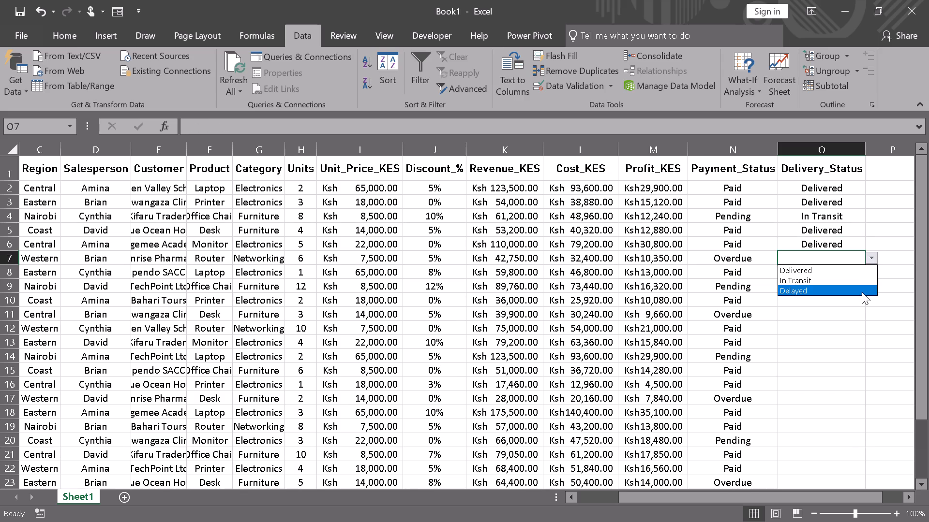
left_click(862, 292)
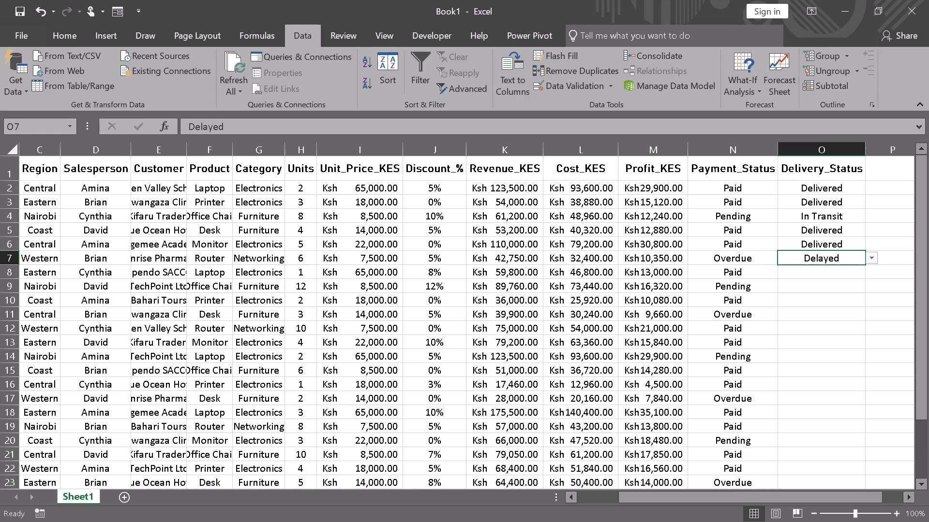
left_click(841, 275)
left_click(869, 270)
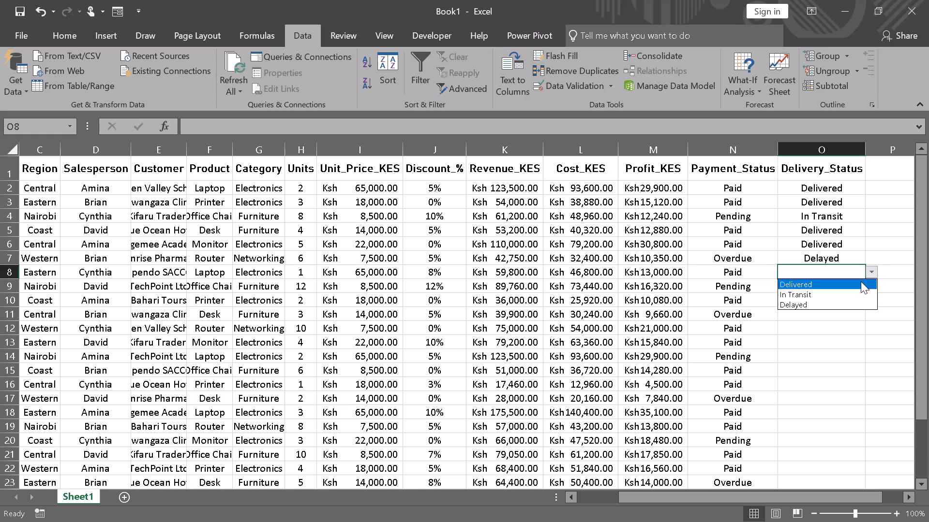
left_click(861, 281)
left_click(853, 284)
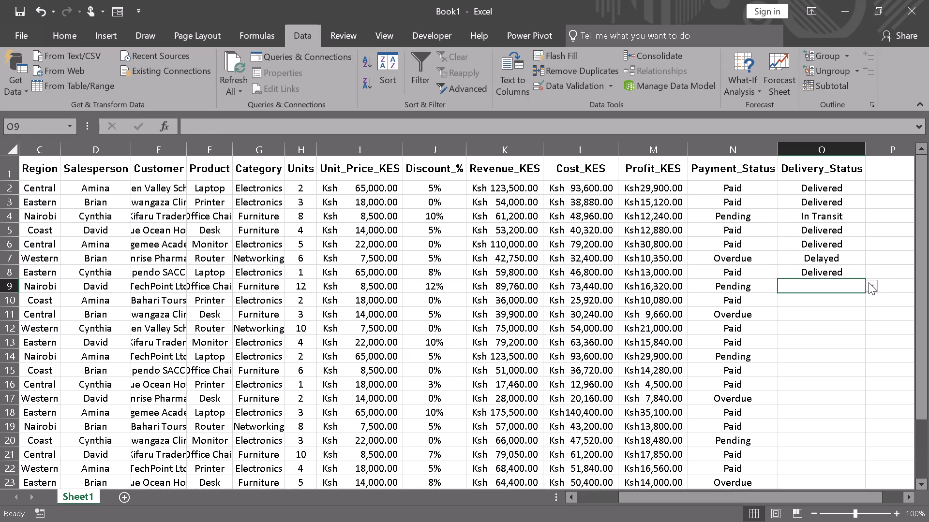
left_click(869, 282)
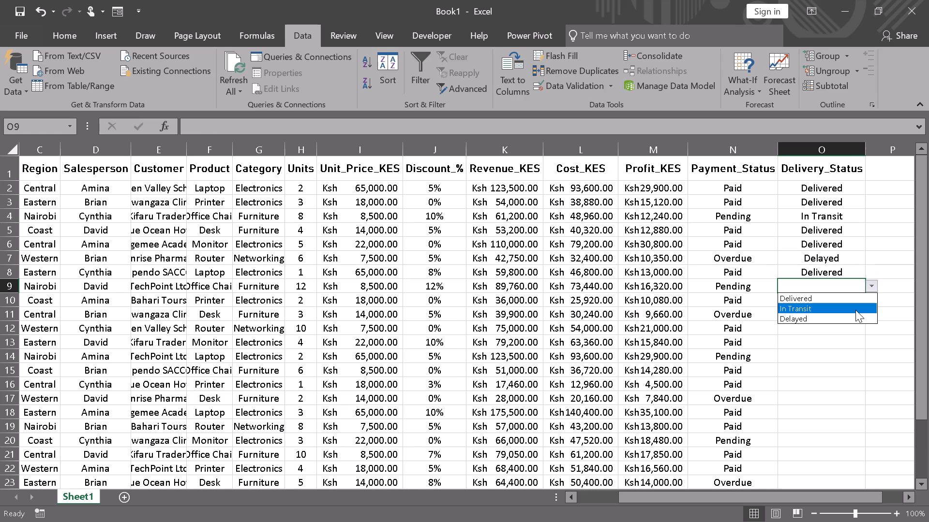
left_click(855, 310)
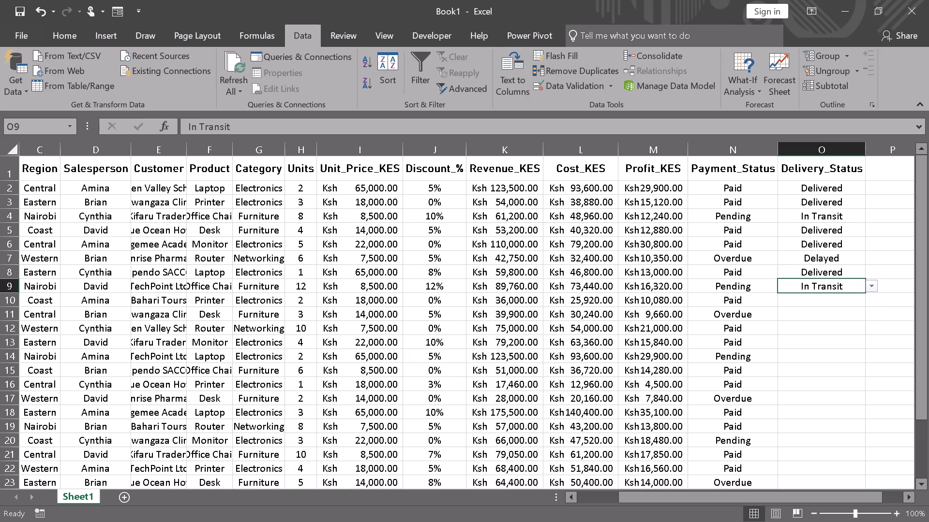
Set Delivery_Status to Delivered in O10 and Delayed in O11.
left_click(845, 303)
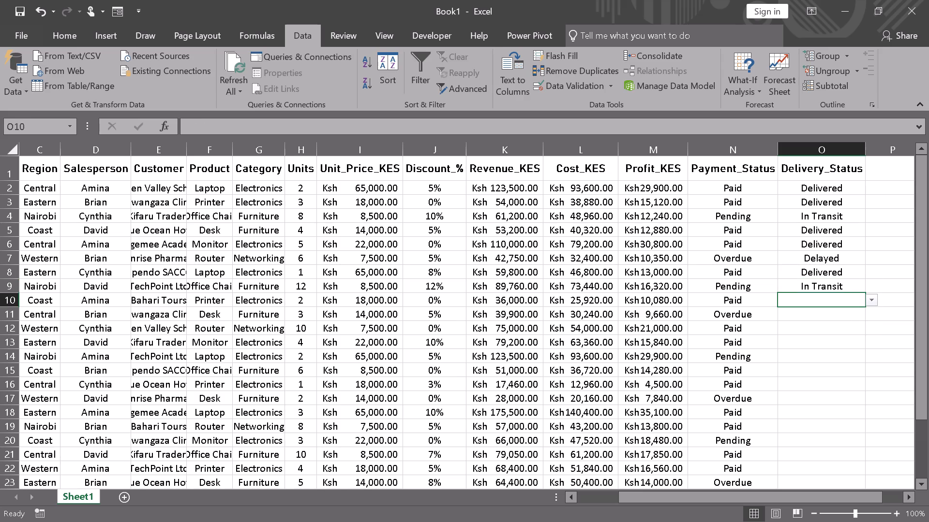
left_click(874, 304)
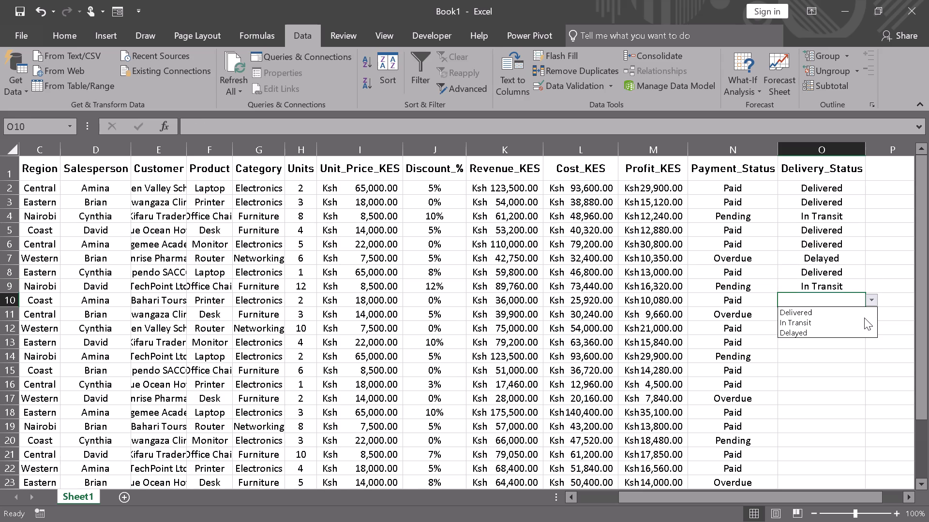
left_click(867, 311)
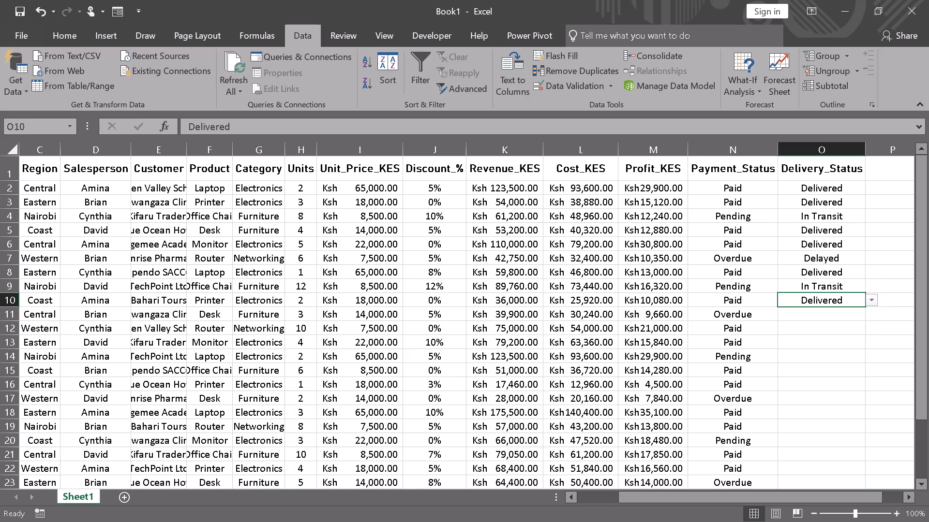
left_click(845, 315)
left_click(877, 315)
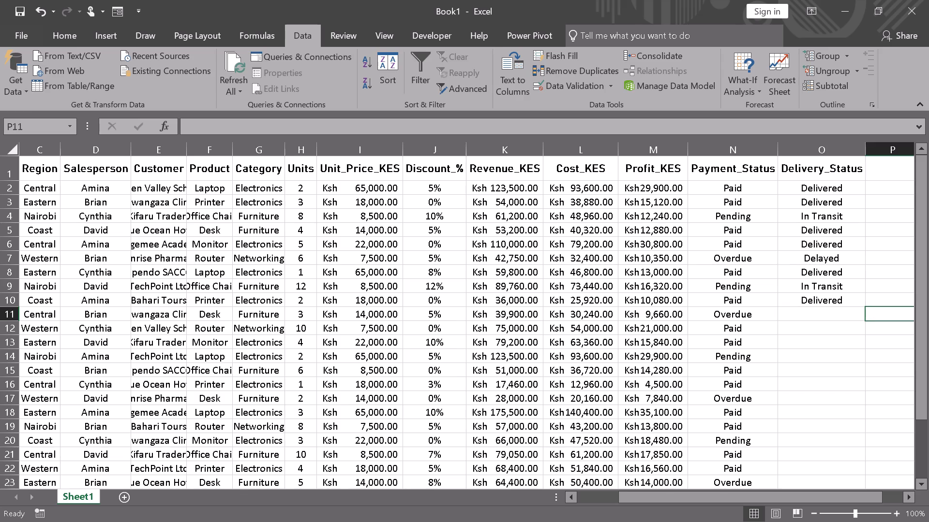
left_click(850, 314)
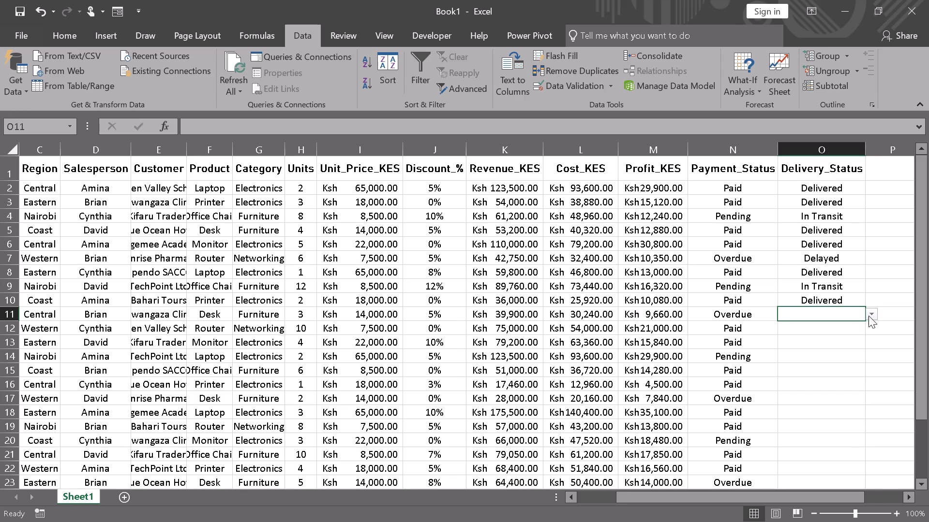
left_click(869, 316)
left_click(840, 343)
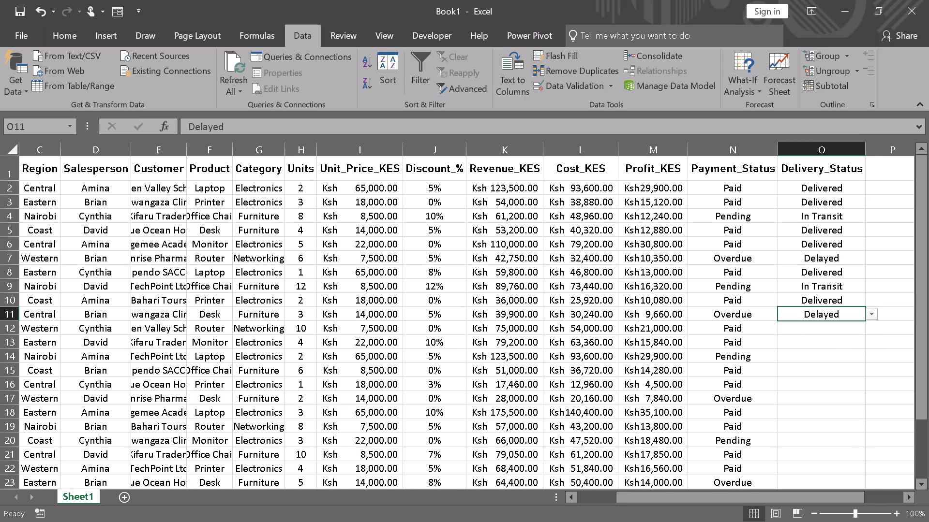
Set Delivery_Status to Delivered in O12:O13 and In Transit in O14.
left_click(825, 329)
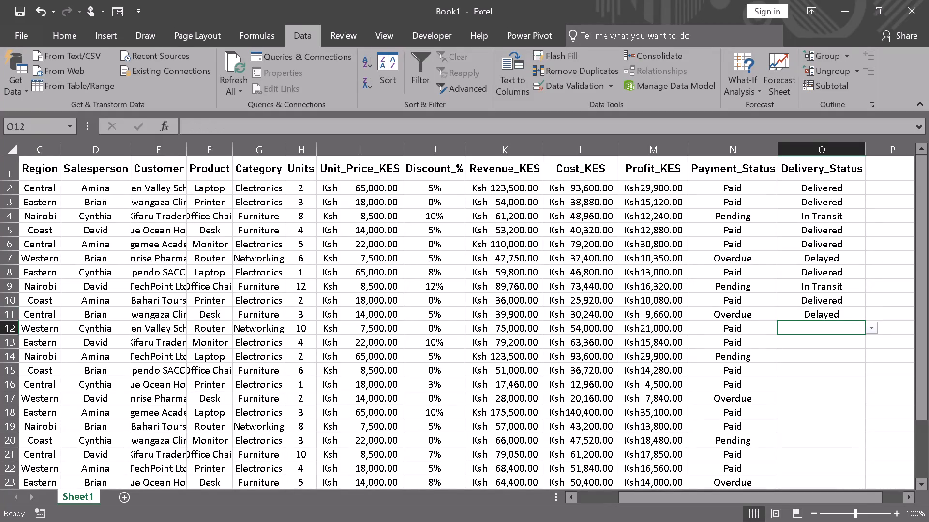
left_click(872, 326)
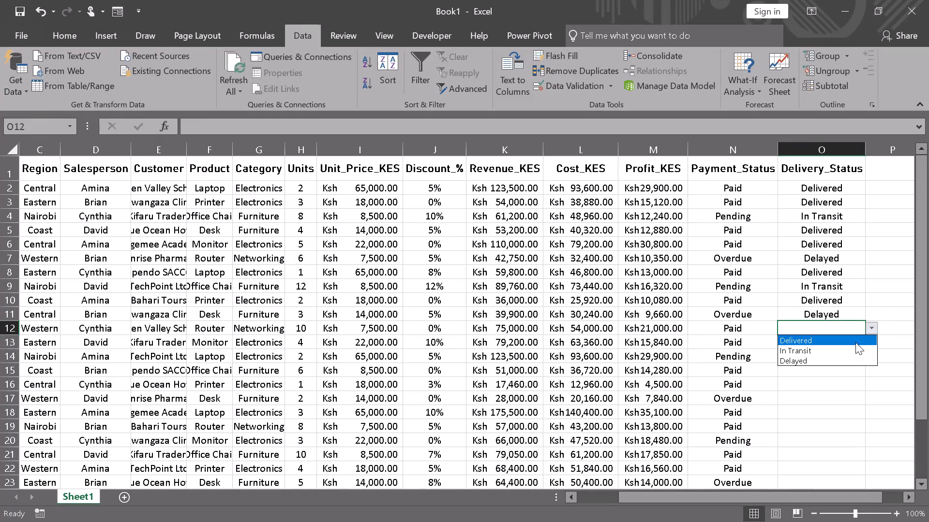
left_click(855, 342)
left_click(846, 345)
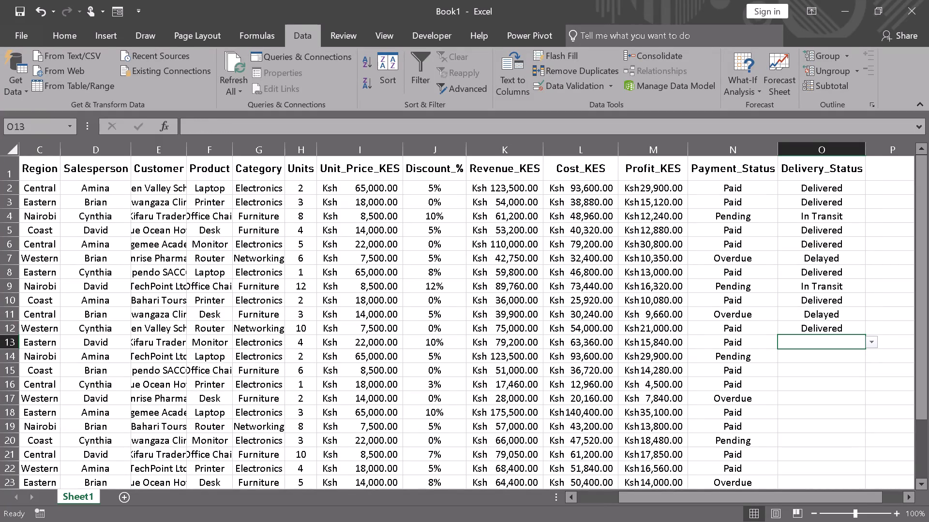
left_click(872, 342)
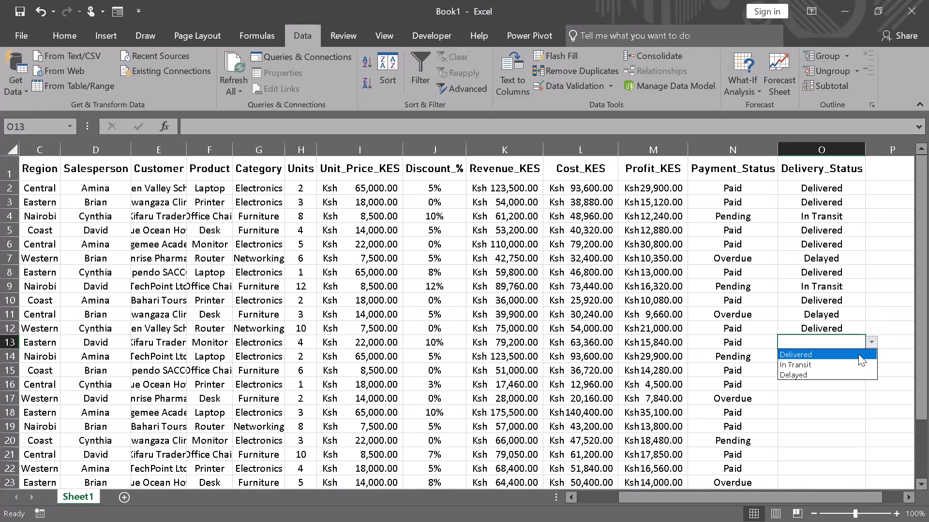
left_click(858, 354)
left_click(847, 357)
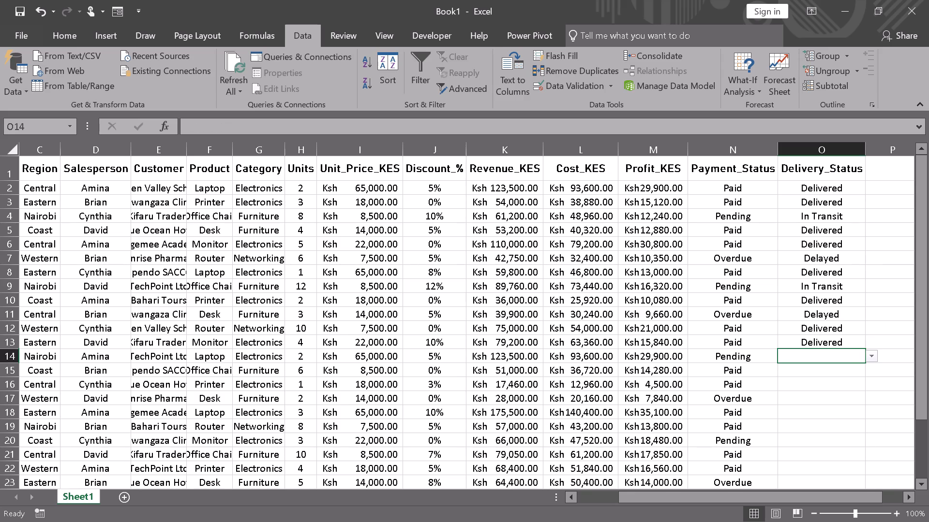
left_click(873, 358)
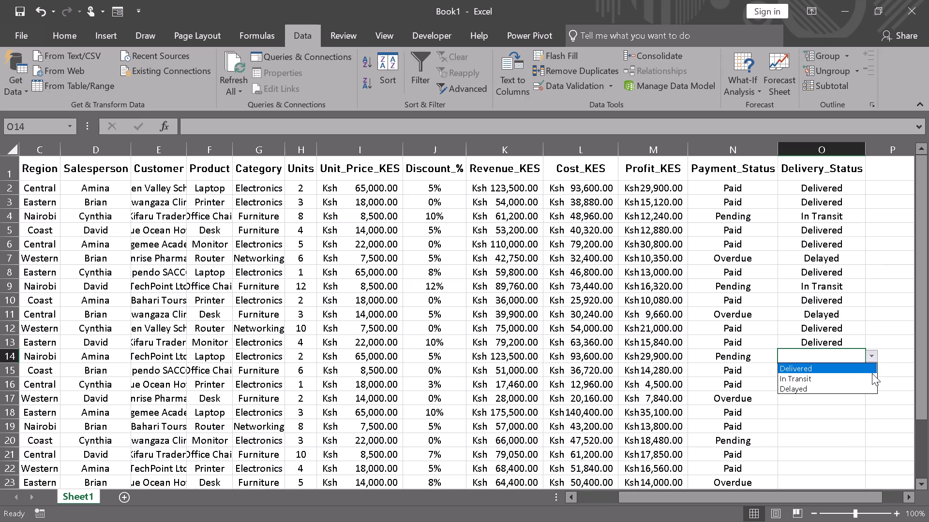
left_click(871, 375)
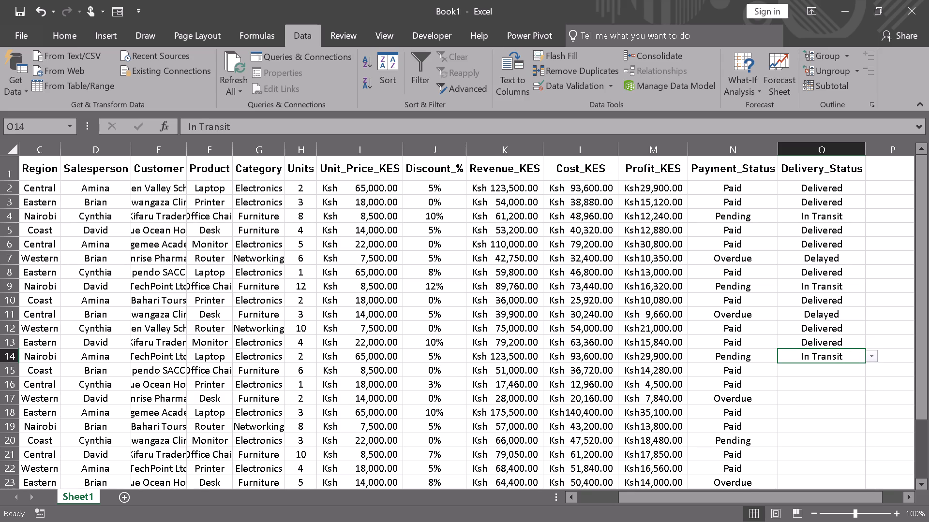
Set Delivery_Status to Delivered in O15:O16 and Delayed in O17.
left_click(842, 372)
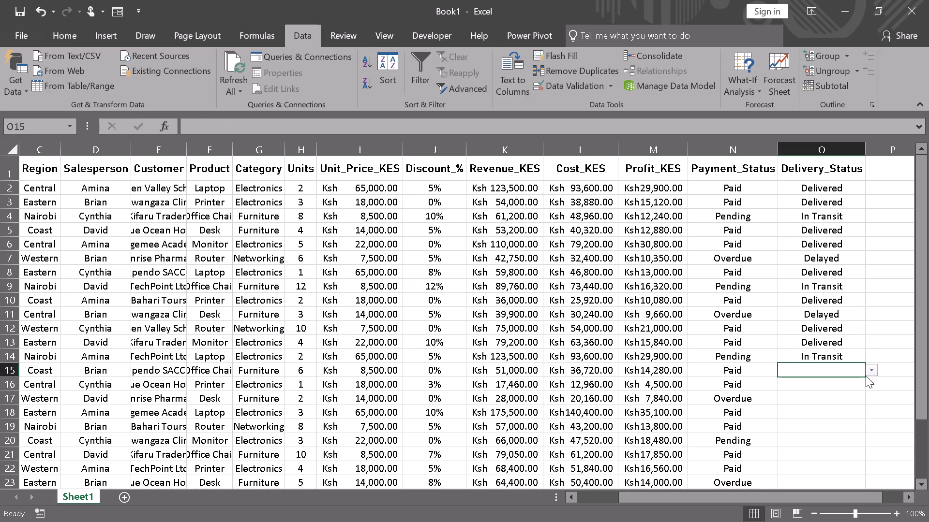
left_click(876, 375)
left_click(865, 380)
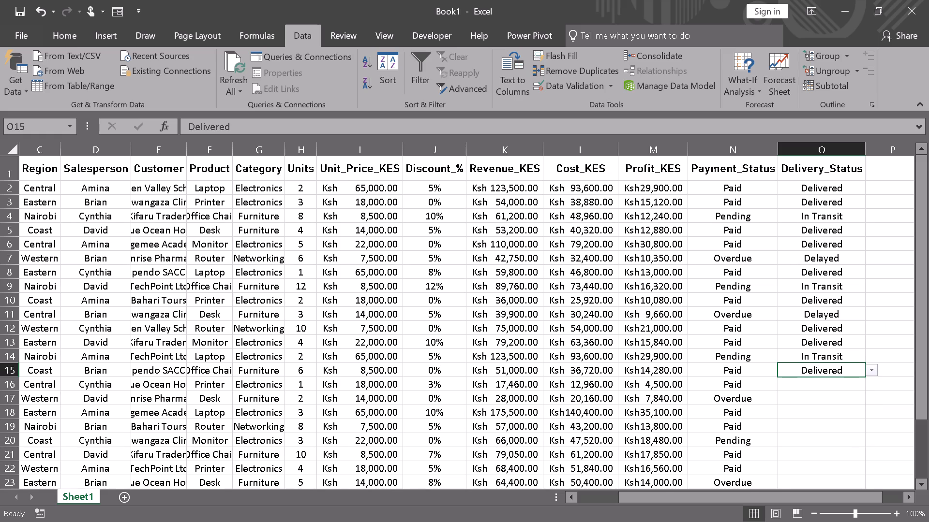
left_click(851, 386)
left_click(871, 385)
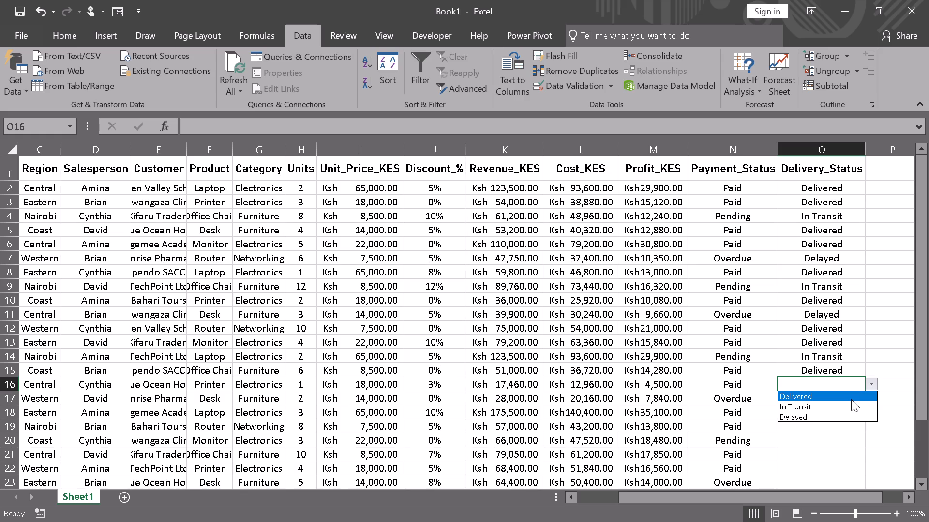
left_click(851, 399)
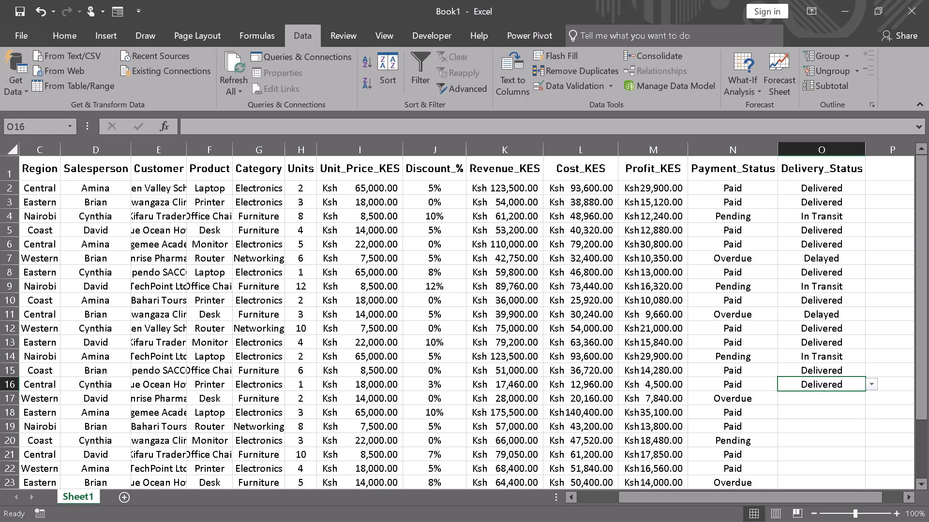
left_click(837, 397)
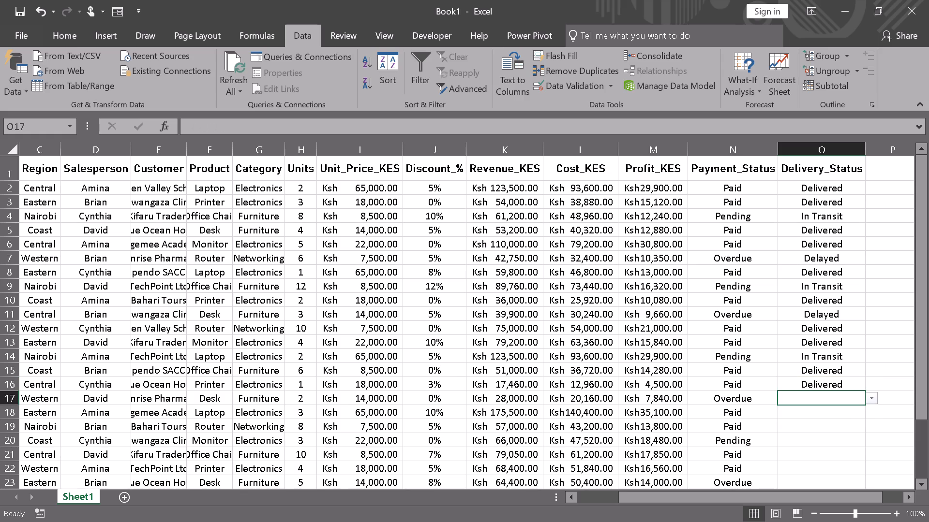
left_click(876, 399)
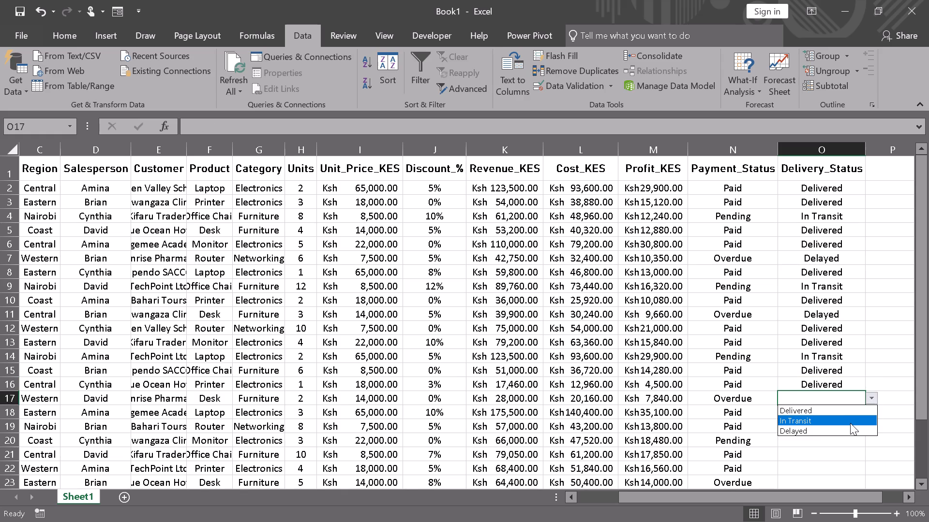
left_click(857, 431)
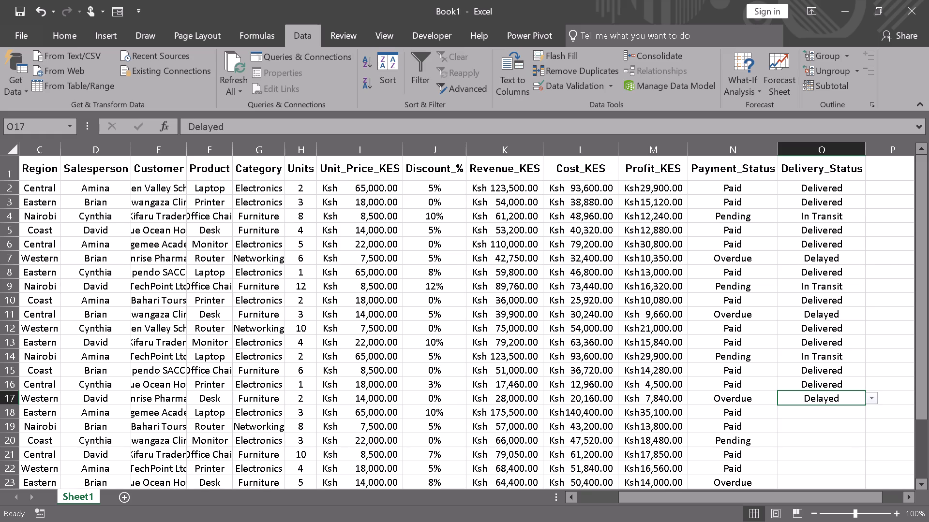
Set Delivery_Status to Delivered in O18:O19 and In Transit in O20.
left_click(841, 416)
left_click(875, 415)
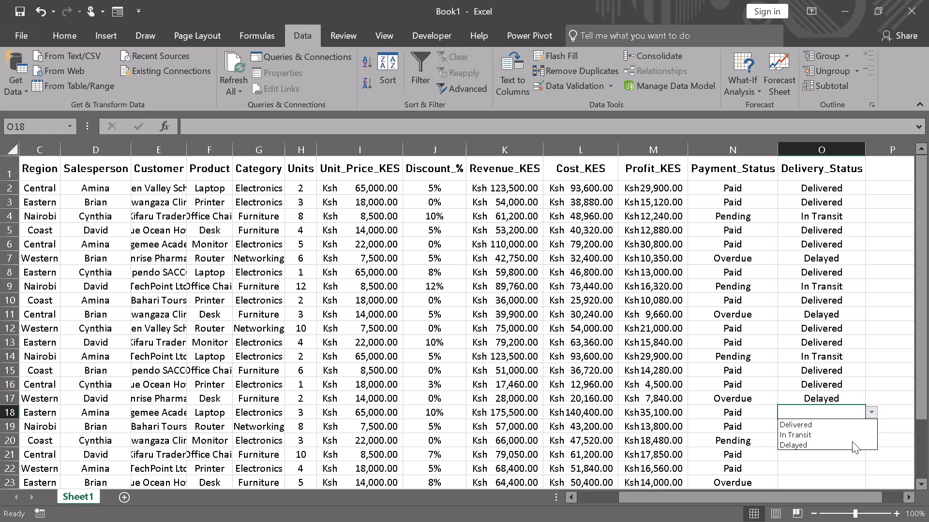
left_click(849, 429)
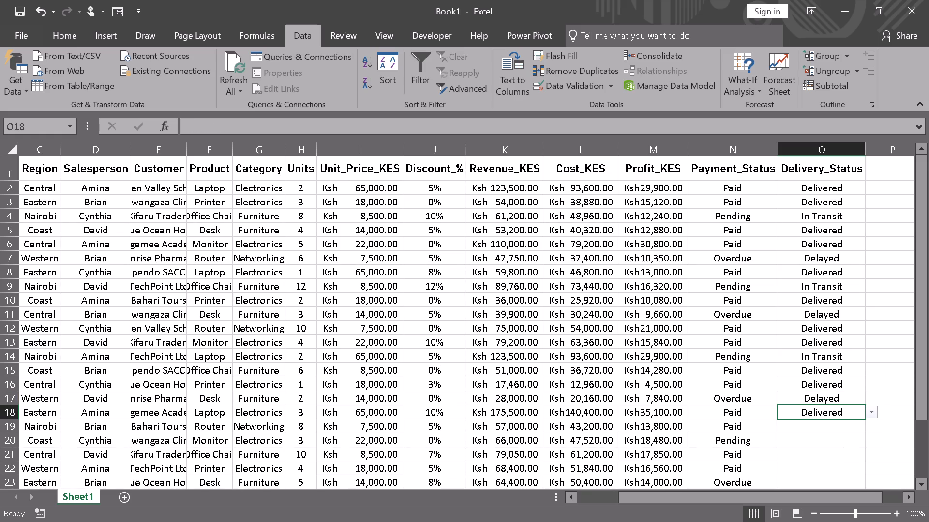
left_click(844, 428)
left_click(871, 426)
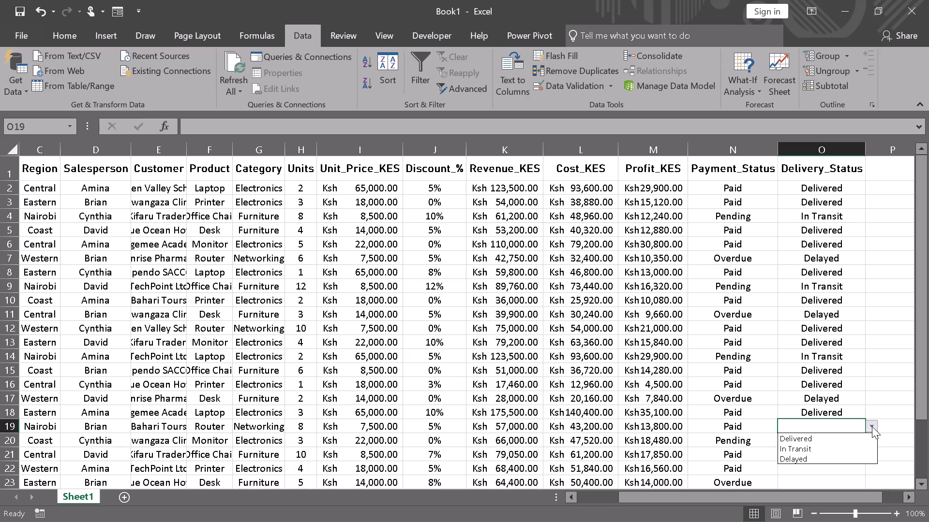
left_click(863, 437)
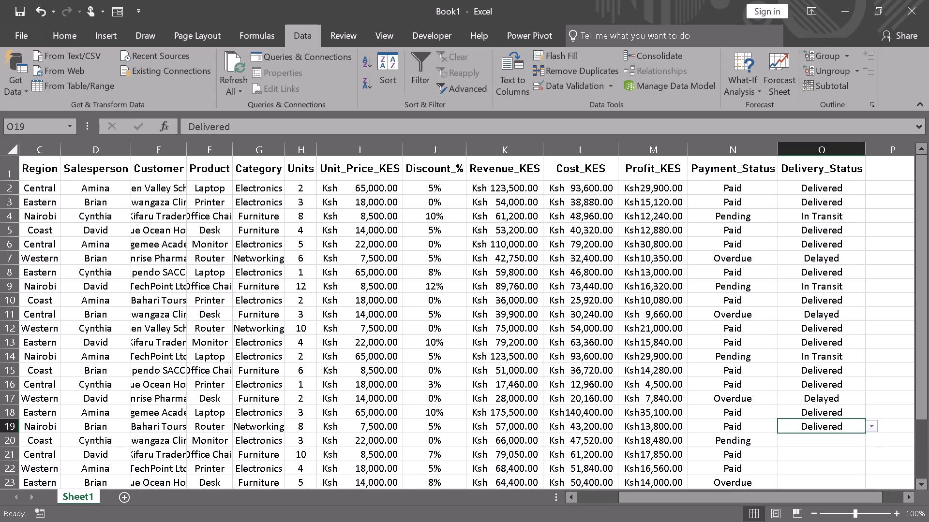
left_click(844, 443)
left_click(871, 439)
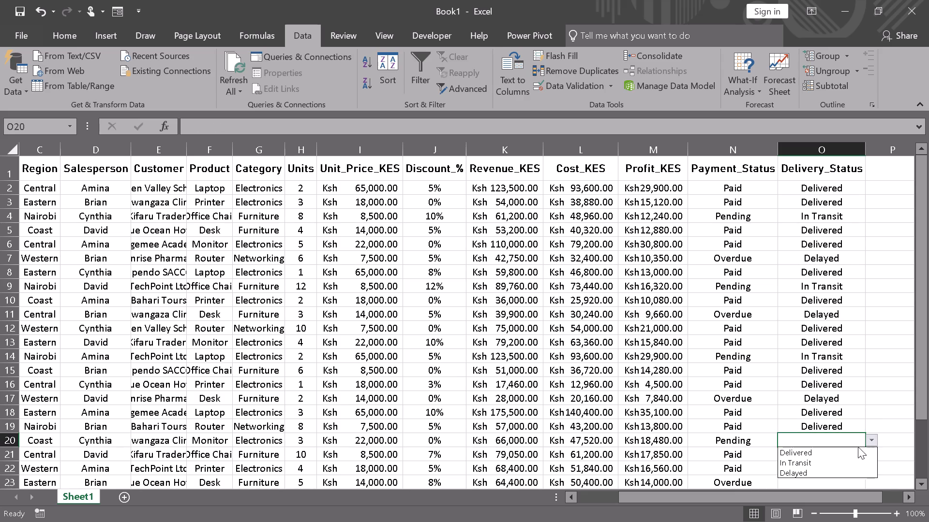
left_click(839, 461)
Set Delivery_Status to Delivered in O21:O22 and Delayed in O23.
scroll(842, 441, "down", 1)
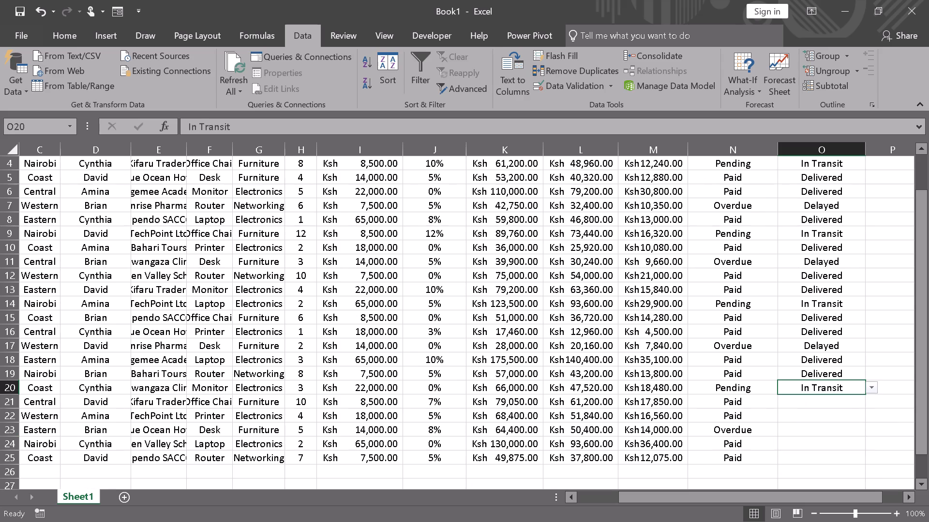
left_click(827, 404)
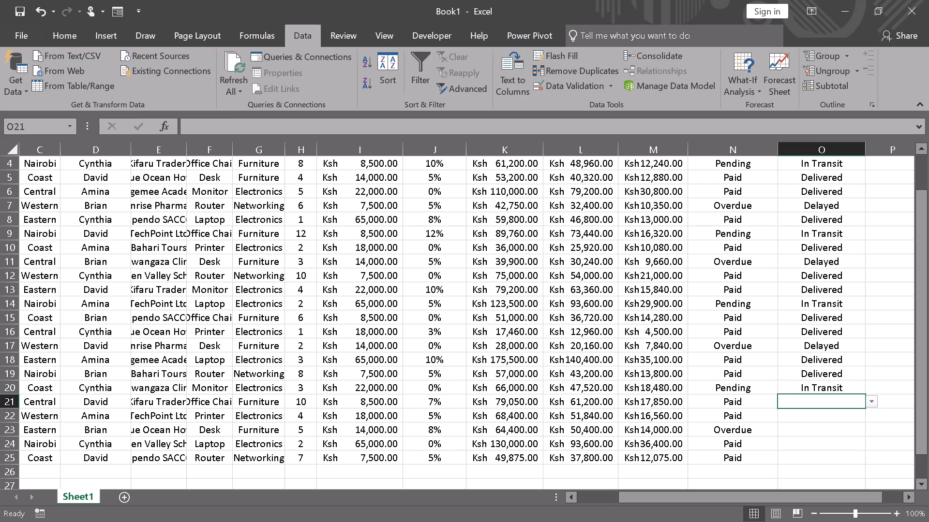
left_click(869, 399)
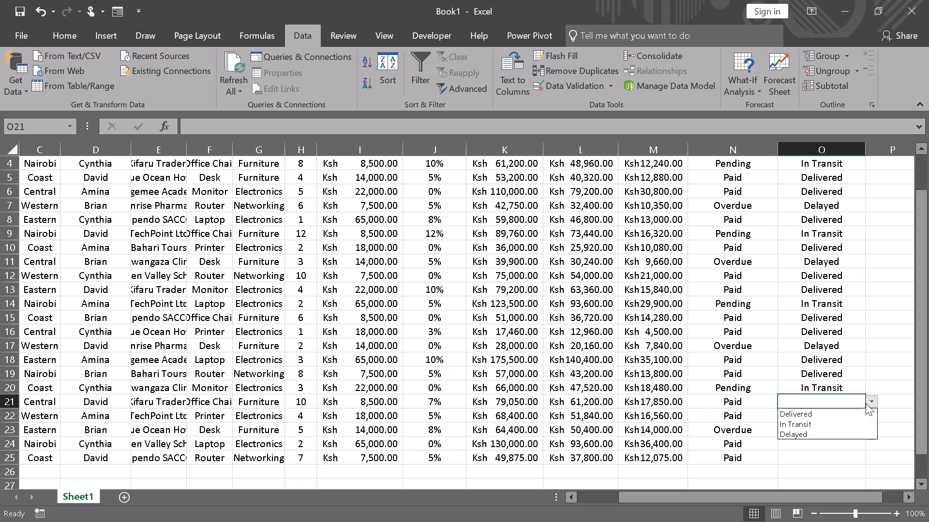
left_click(862, 411)
left_click(854, 414)
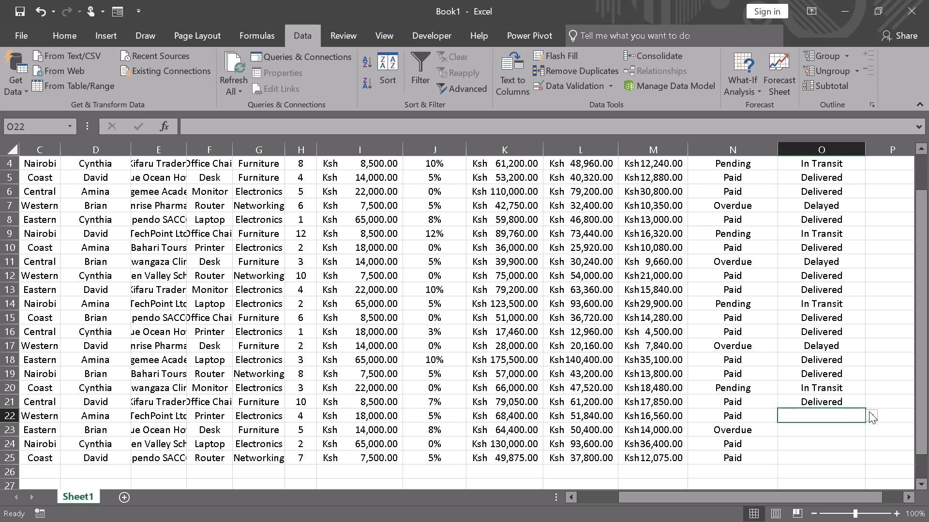
left_click(871, 410)
left_click(857, 431)
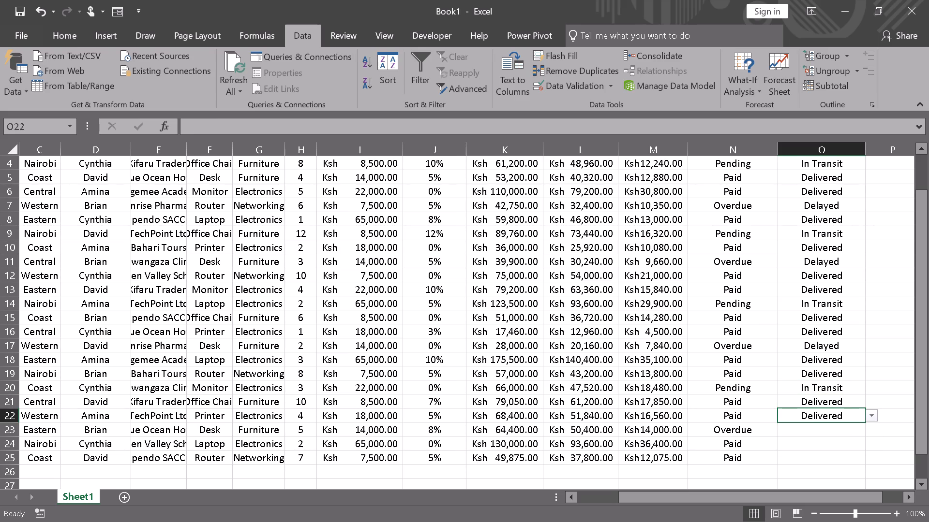
left_click(839, 431)
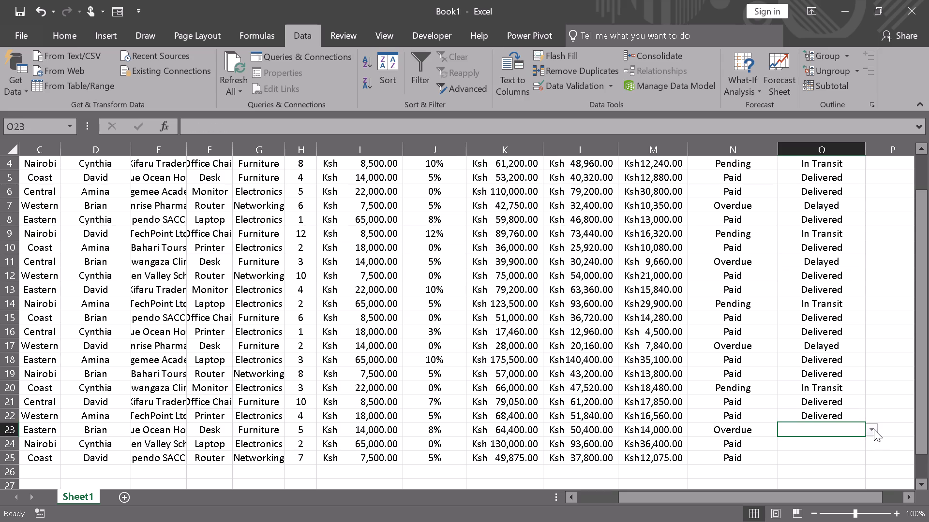
left_click(874, 429)
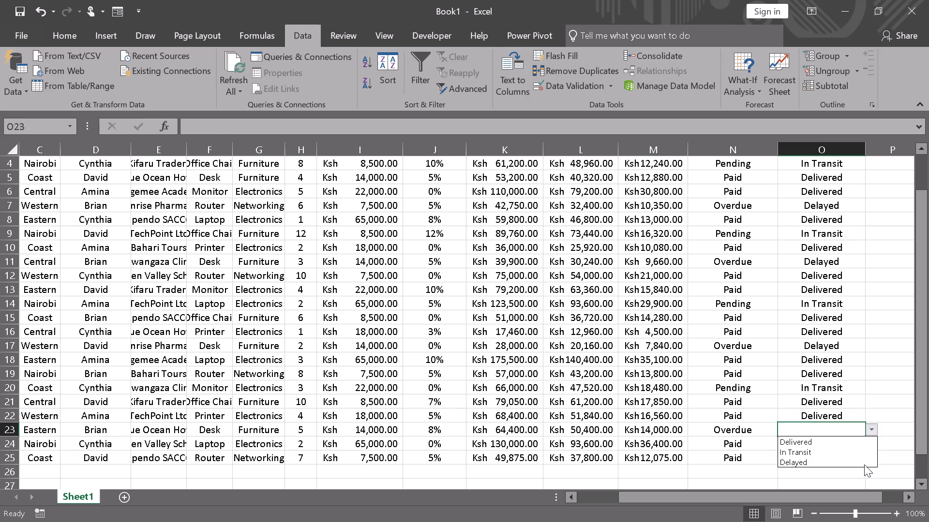
left_click(864, 464)
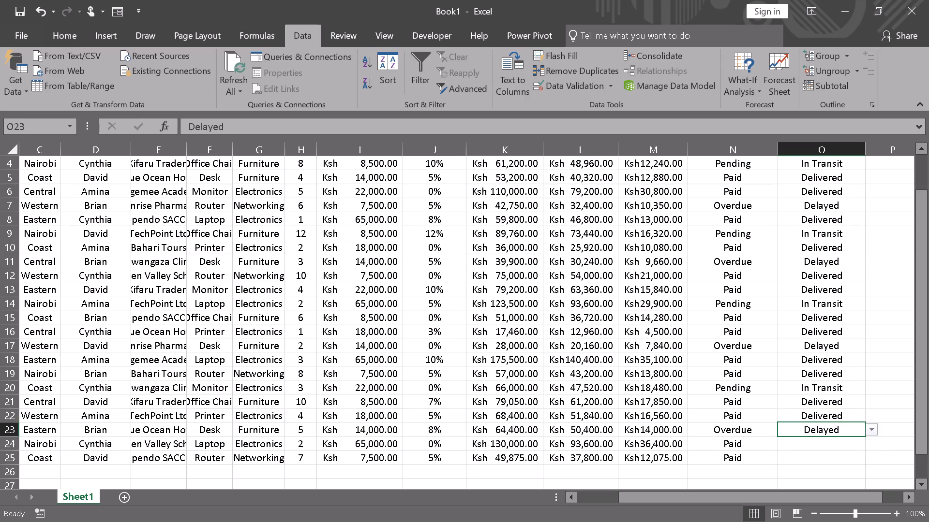
Set Delivery_Status to Delivered for the last two orders in O24:O25.
left_click(849, 447)
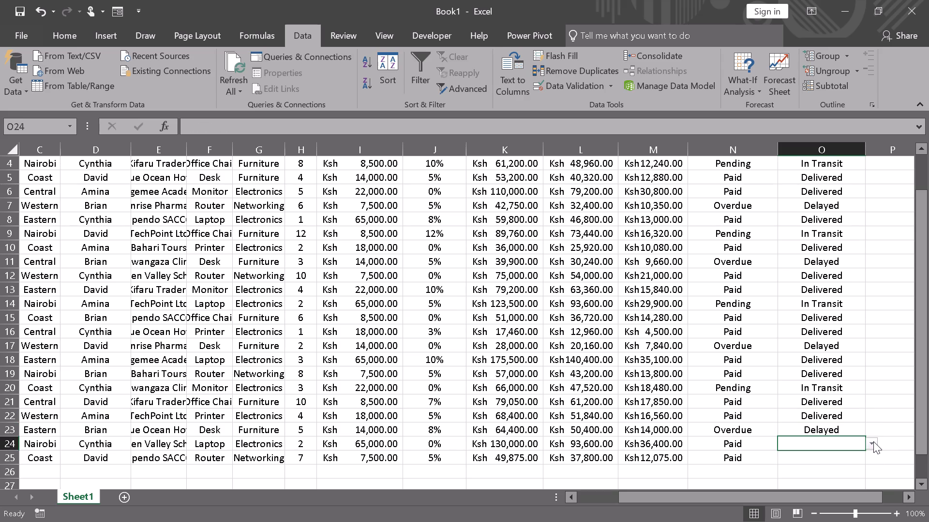
left_click(873, 441)
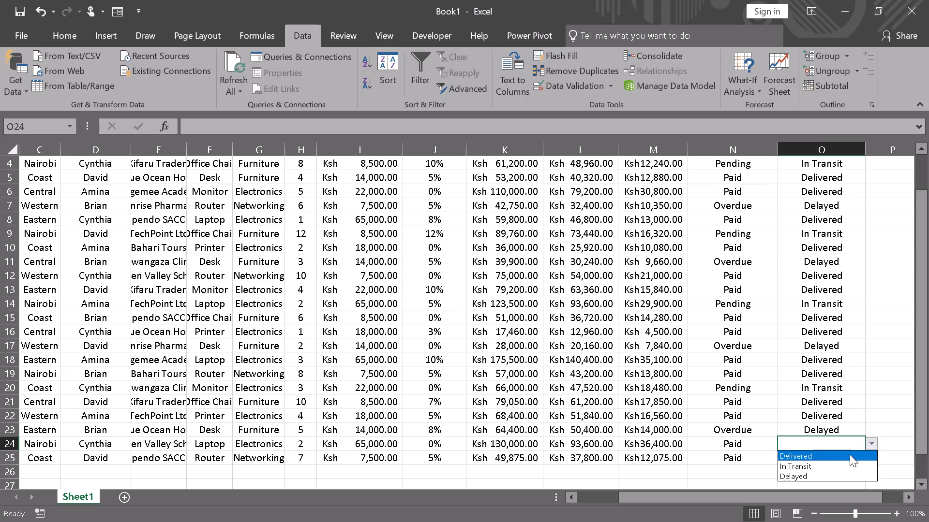
left_click(850, 454)
left_click(840, 457)
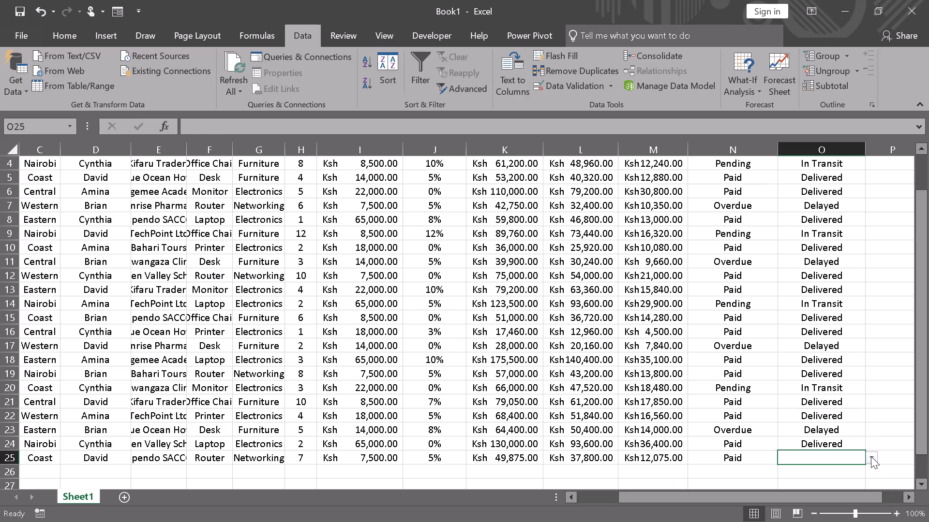
left_click(871, 456)
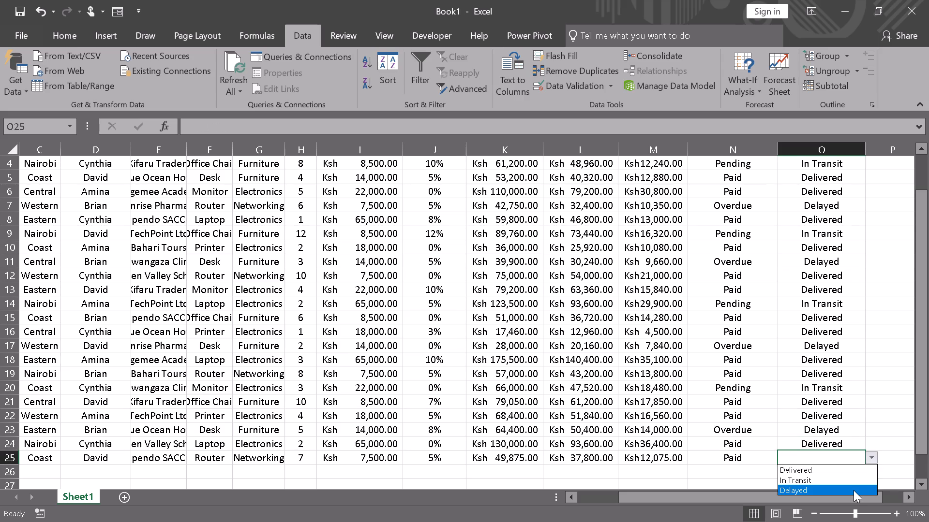
left_click(854, 466)
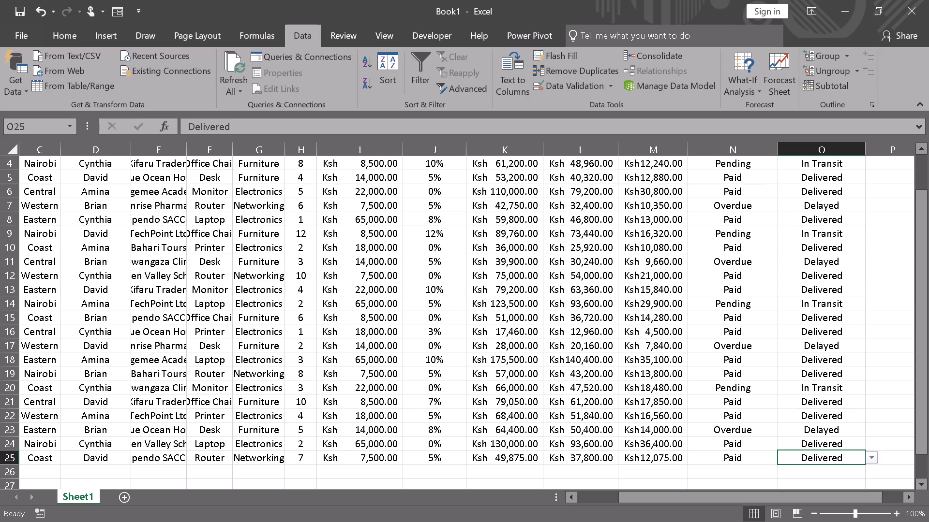
Rename the worksheet Sheet1 as Sales_Data.
right_click(90, 496)
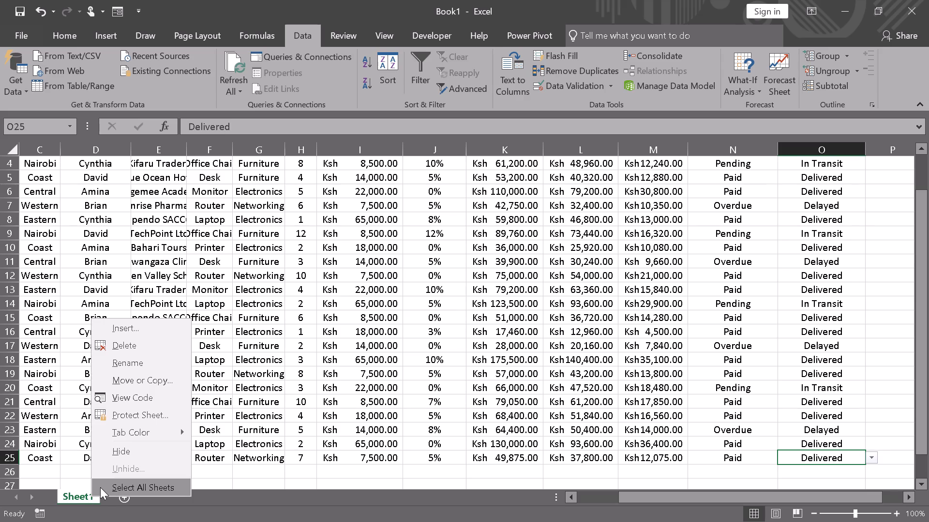
left_click(73, 494)
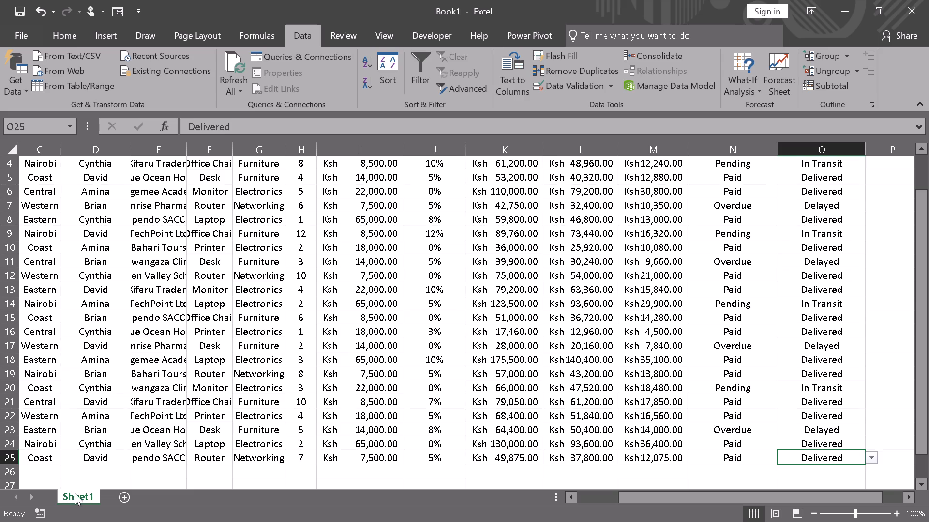
right_click(75, 493)
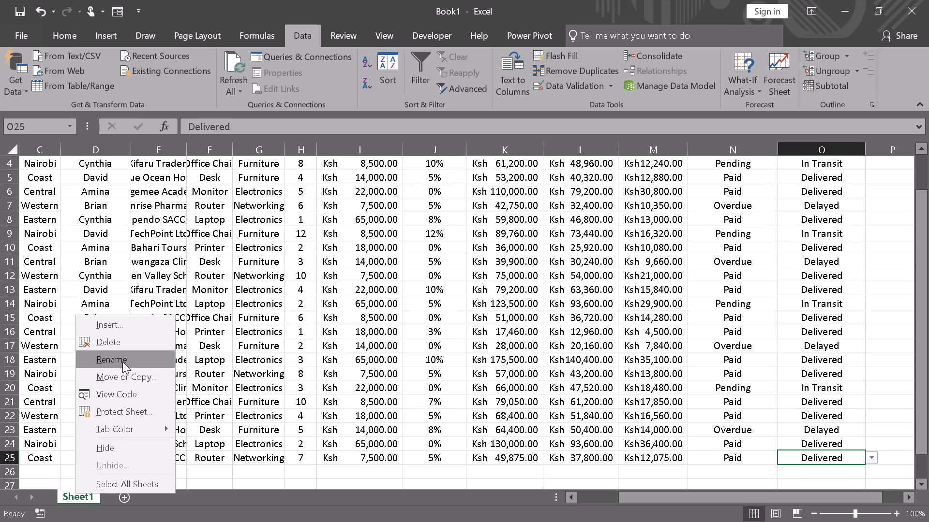
left_click(123, 362)
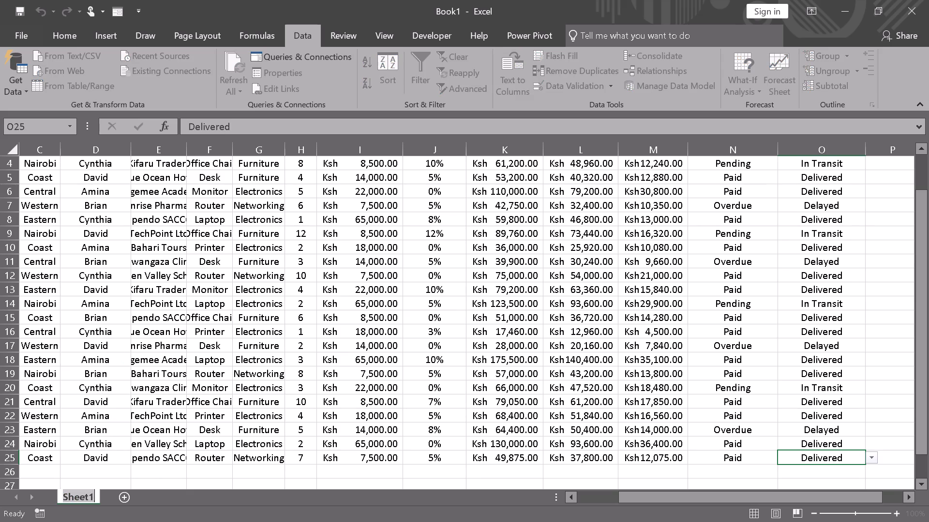
key("s")
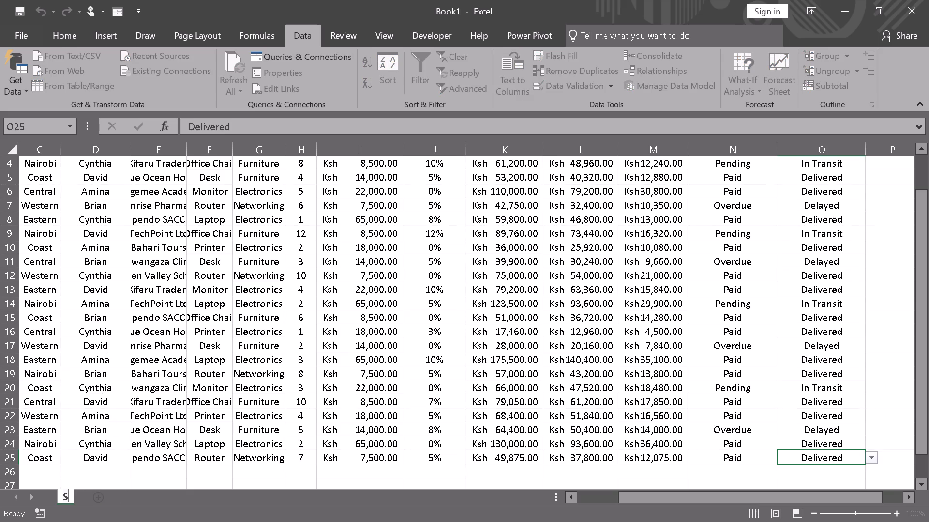
type("ales")
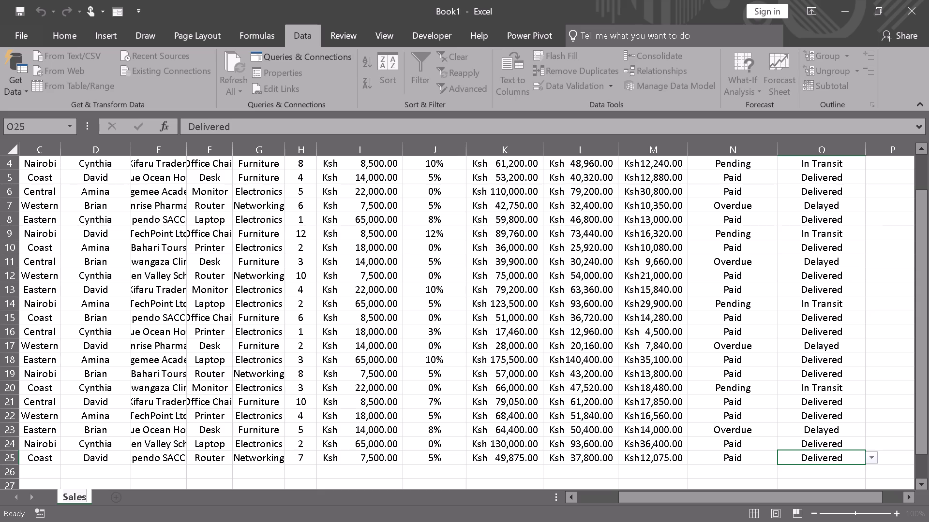
key("shift+underscore")
key("d")
type("ata")
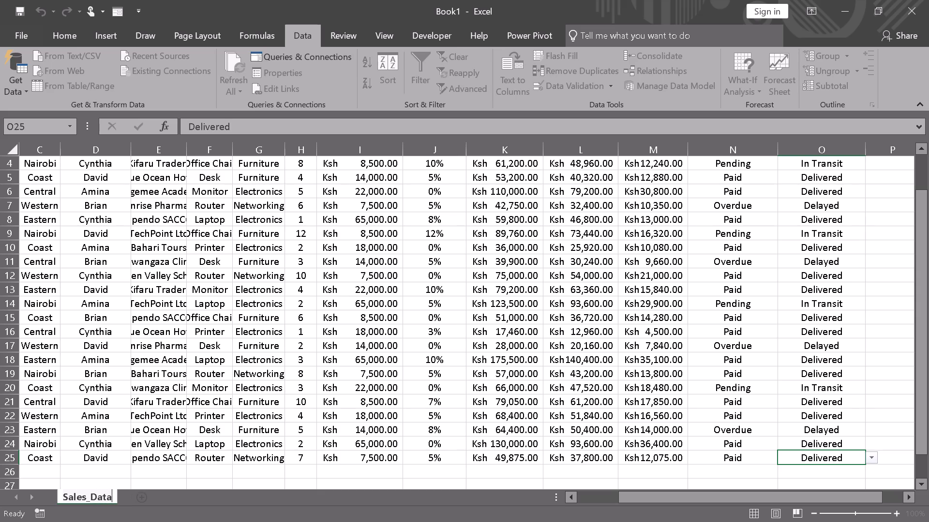
key("Return")
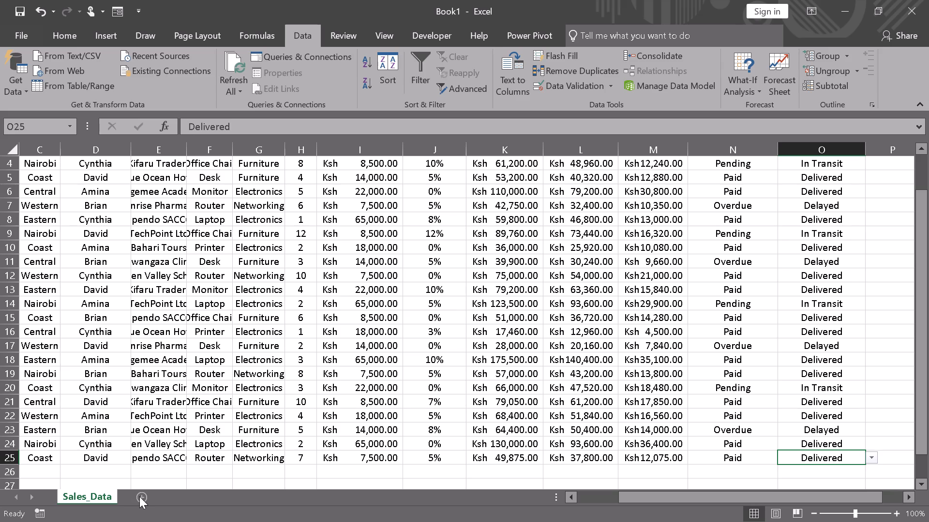
Convert the sales data range A1:O25 into a table with headers.
left_click(171, 325)
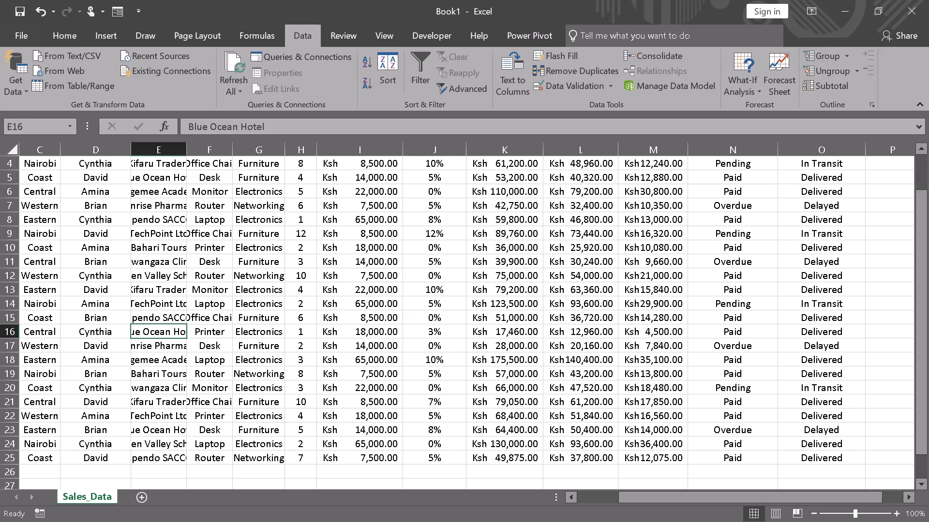
key("ctrl+t")
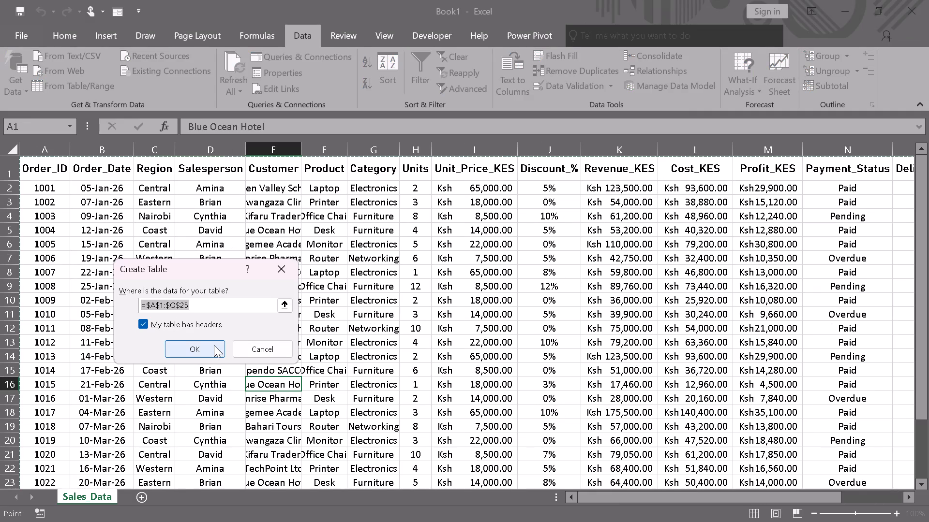
left_click(214, 346)
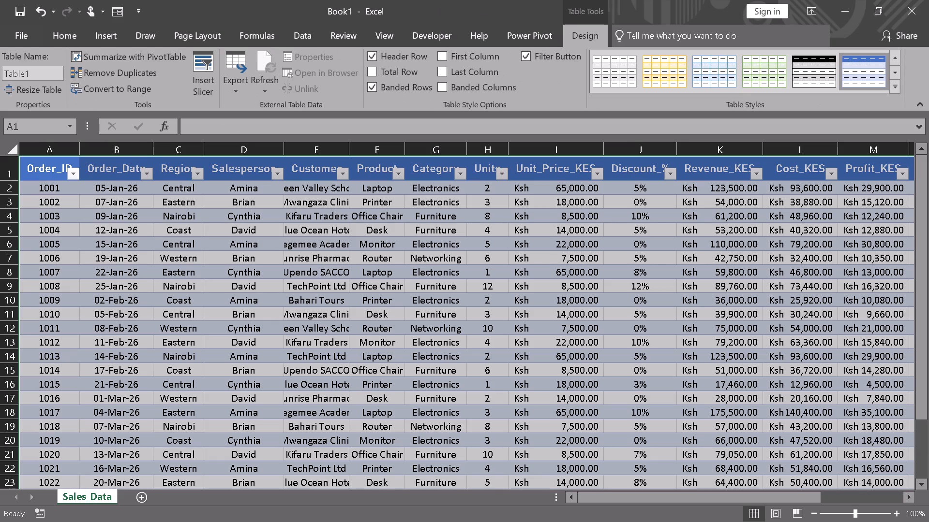
Name the new table Sales.
left_click(48, 73)
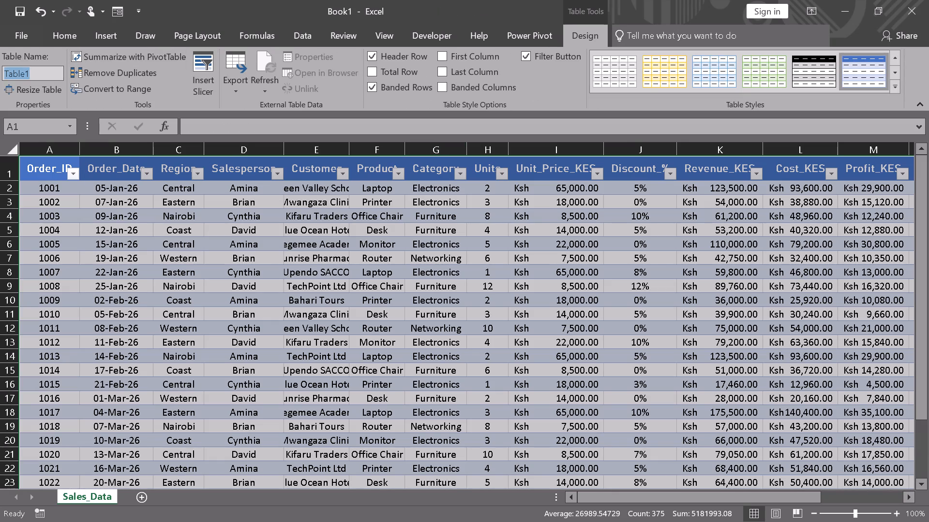
key("BackSpace")
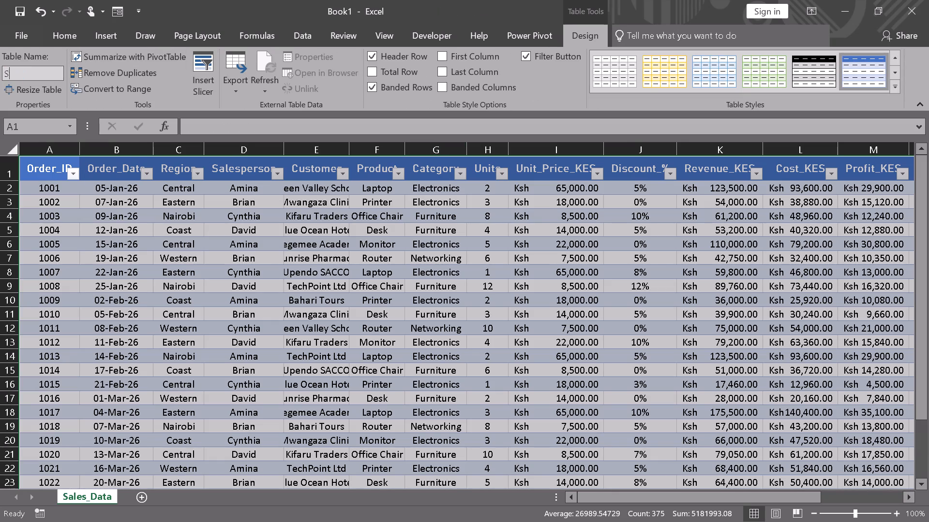
type("ales")
key("Return")
Add a new worksheet after Sales_Data and name it Dashboard.
scroll(112, 289, "down", 1)
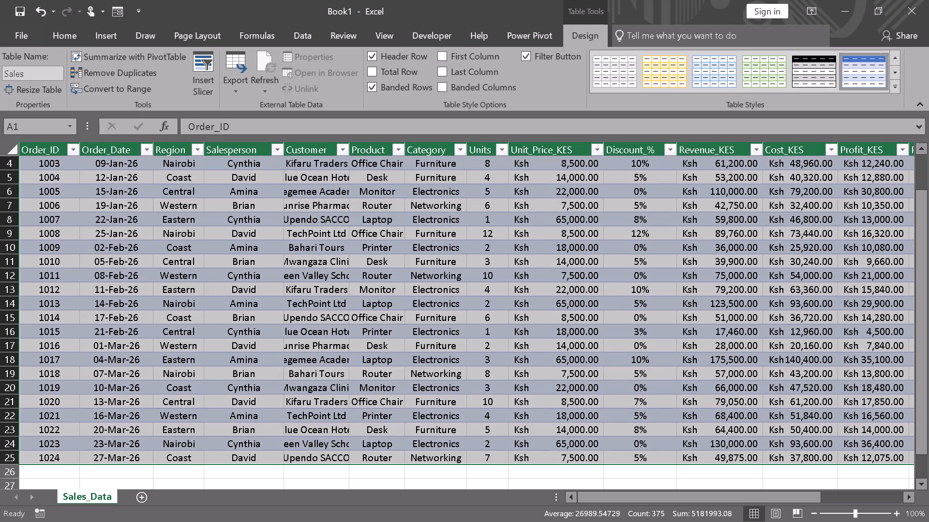
left_click(148, 499)
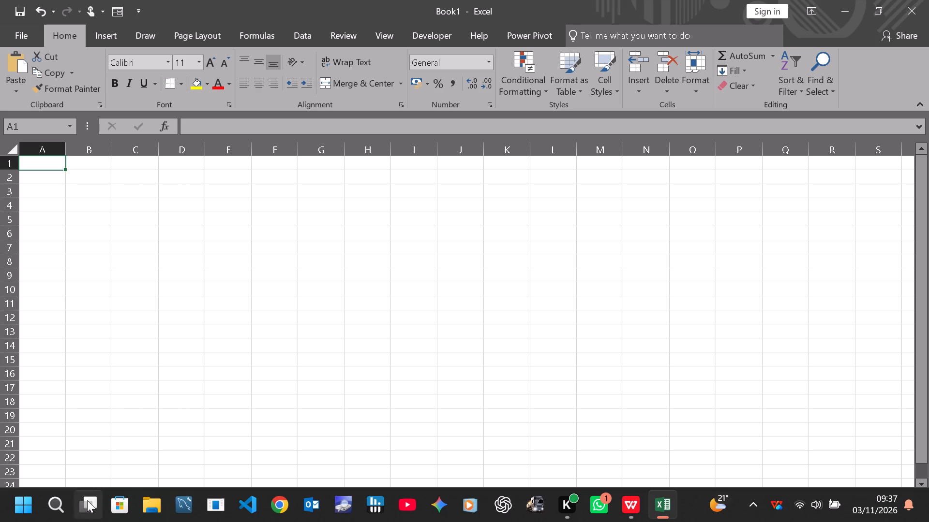
right_click(148, 495)
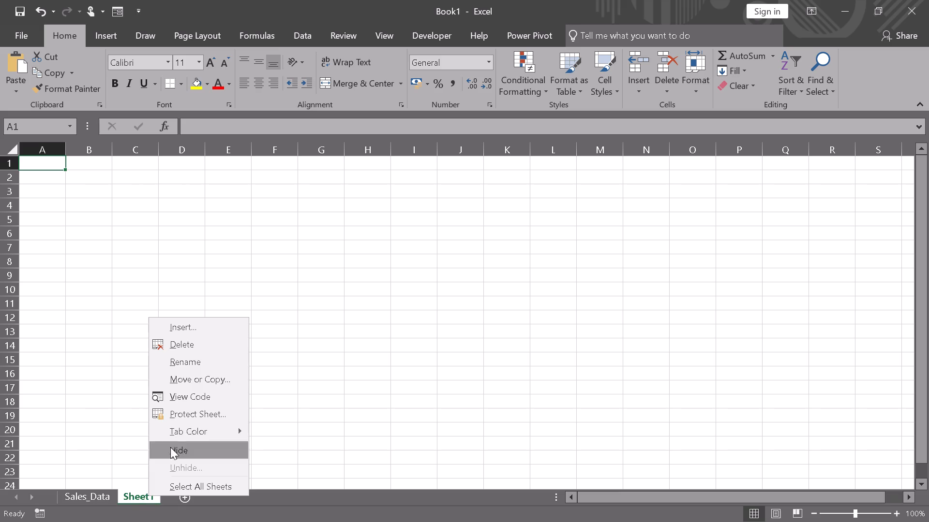
left_click(213, 366)
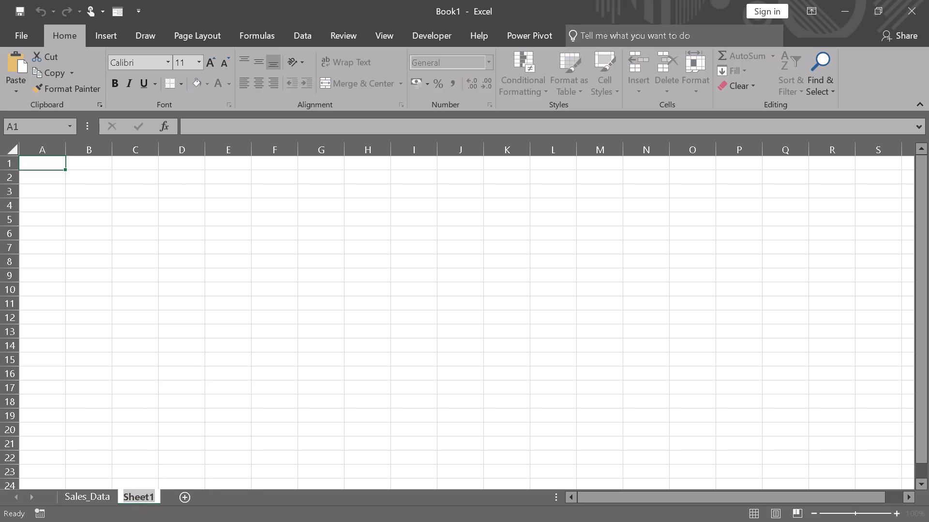
key("d")
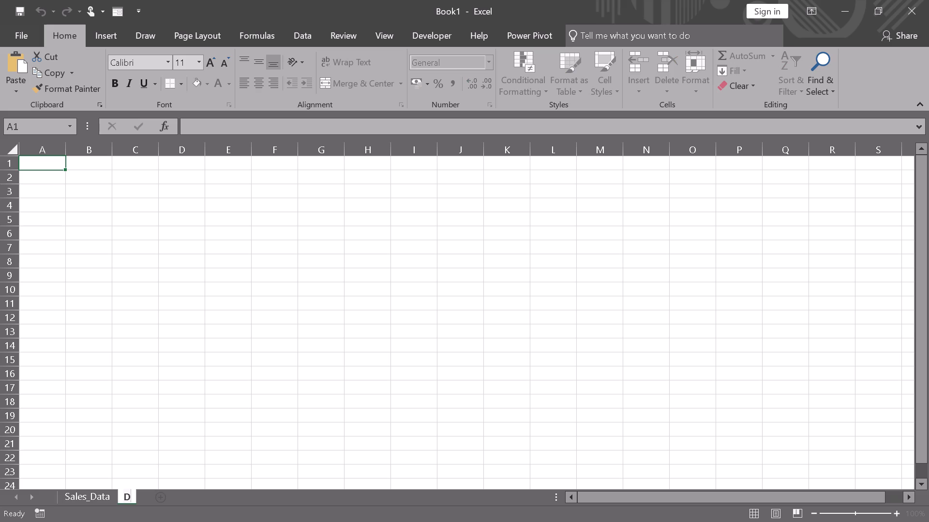
key("a")
type("shboard")
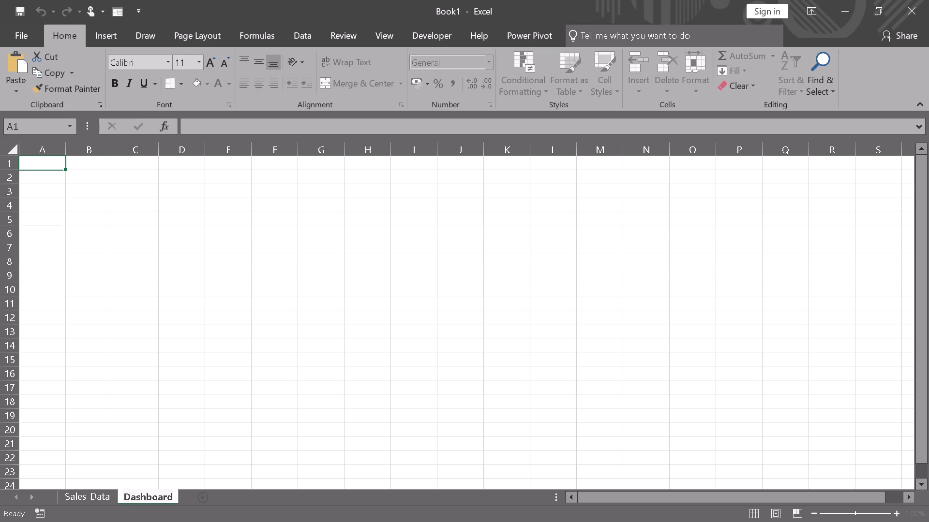
key("Return")
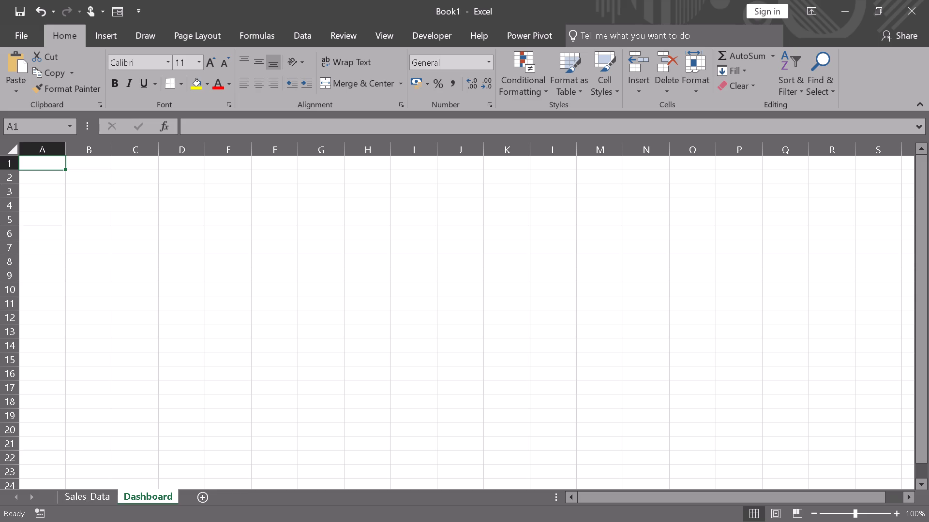
Create a PivotTable from the Sales table on Sales_Data, placed on a new worksheet.
left_click(105, 495)
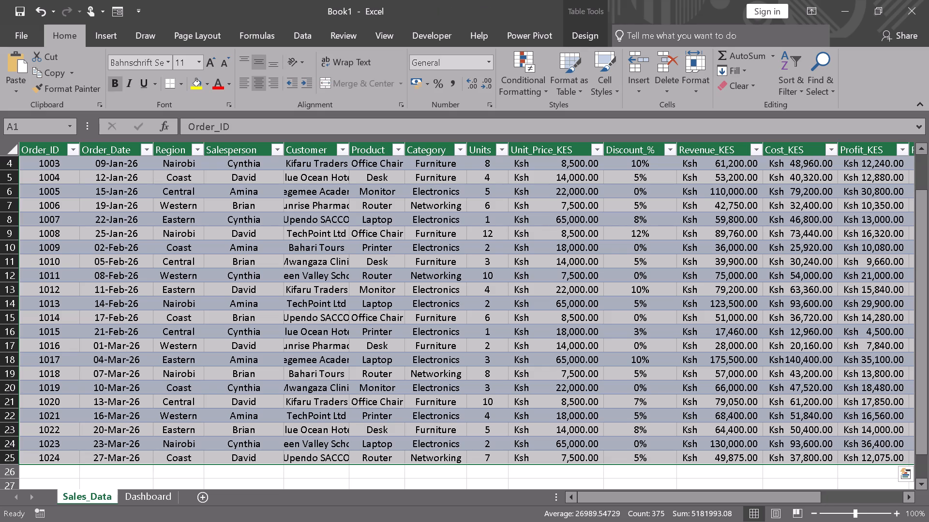
scroll(425, 308, "up", 1)
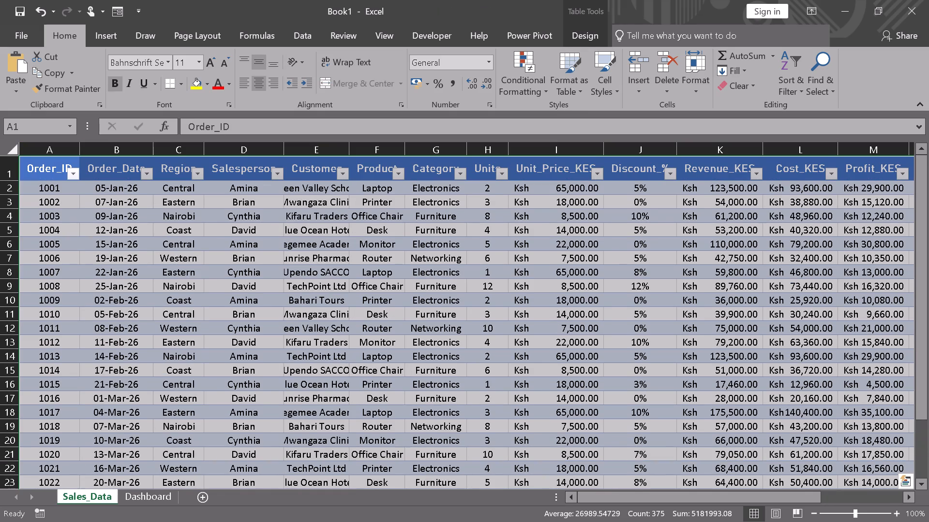
left_click(450, 206)
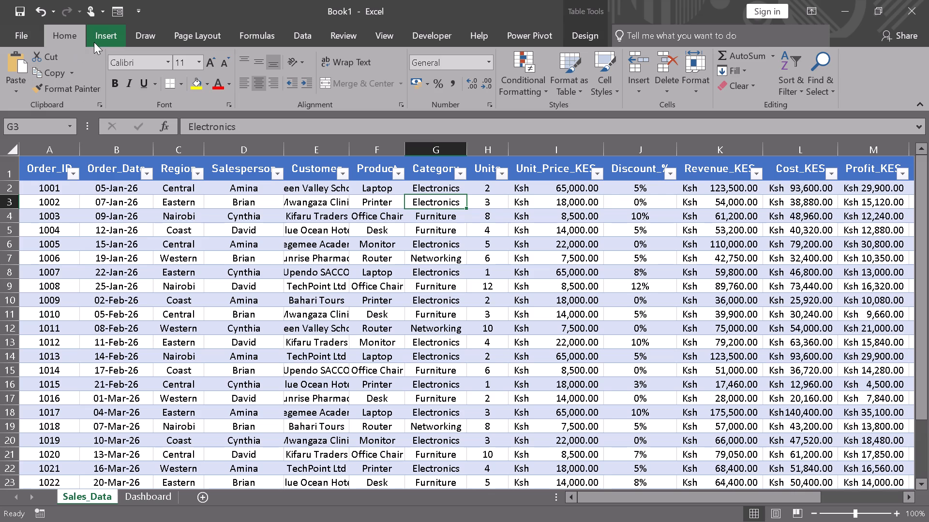
left_click(115, 35)
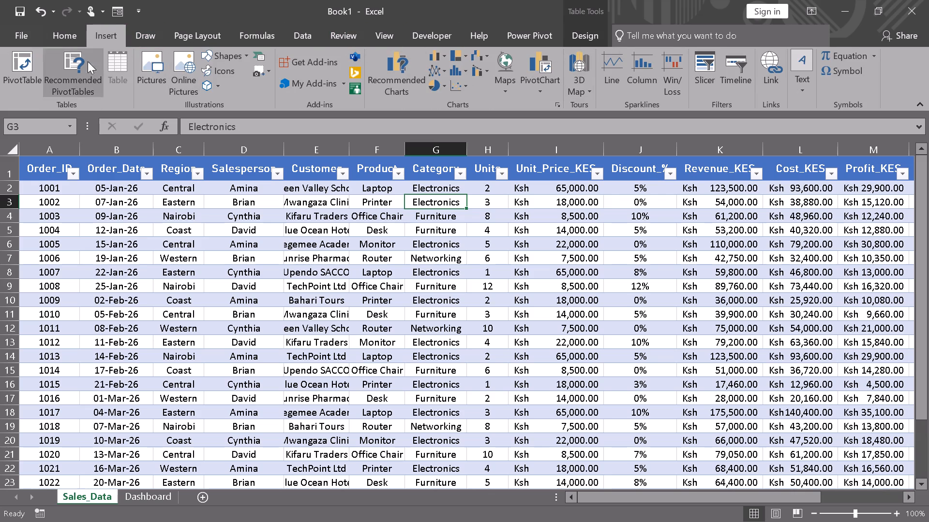
left_click(33, 71)
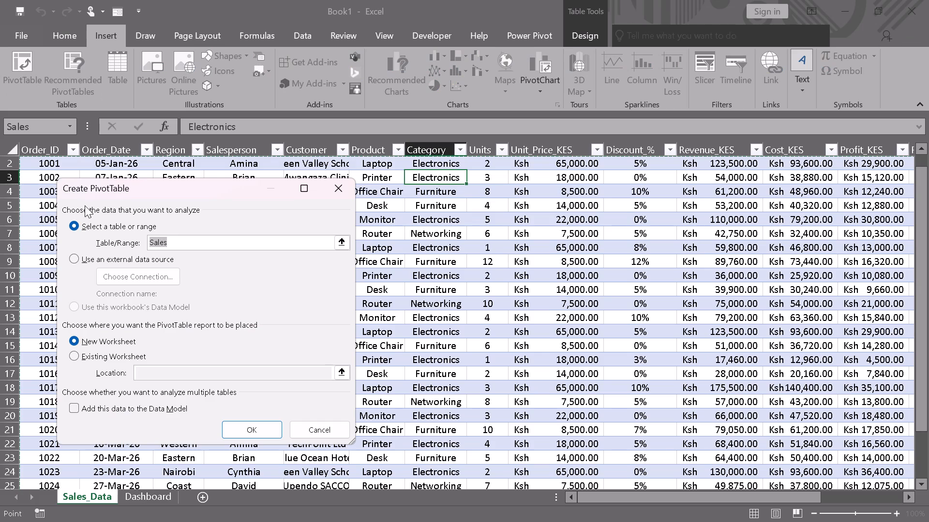
left_click(262, 433)
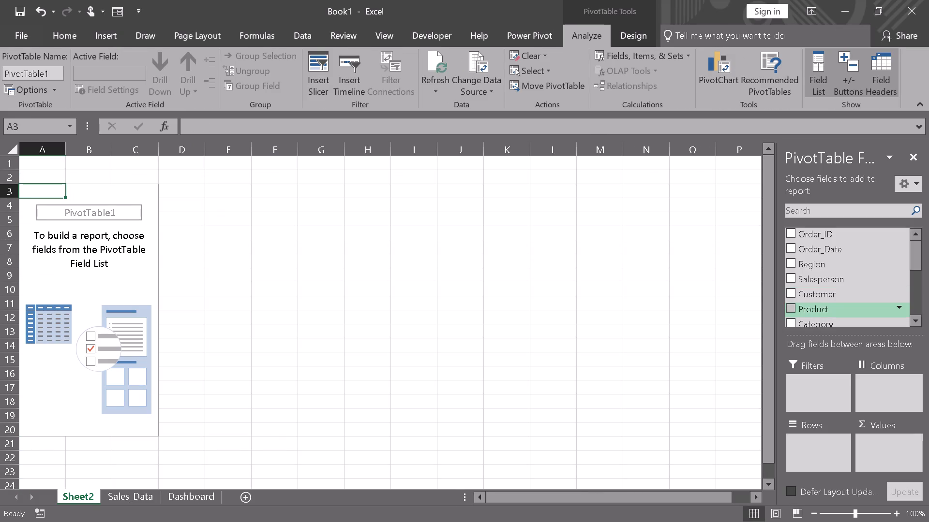
Add Product and Category as row fields of the new PivotTable on Sheet2.
scroll(842, 299, "down", 1)
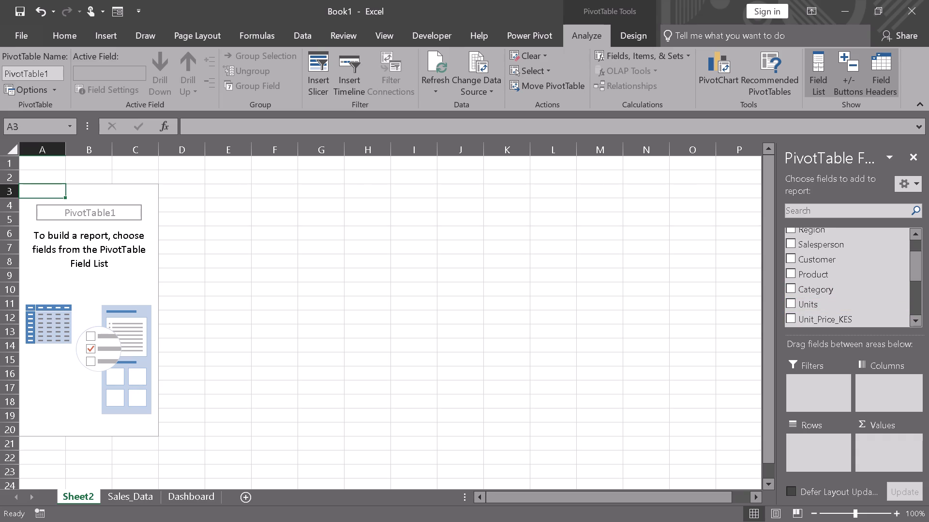
left_click(129, 495)
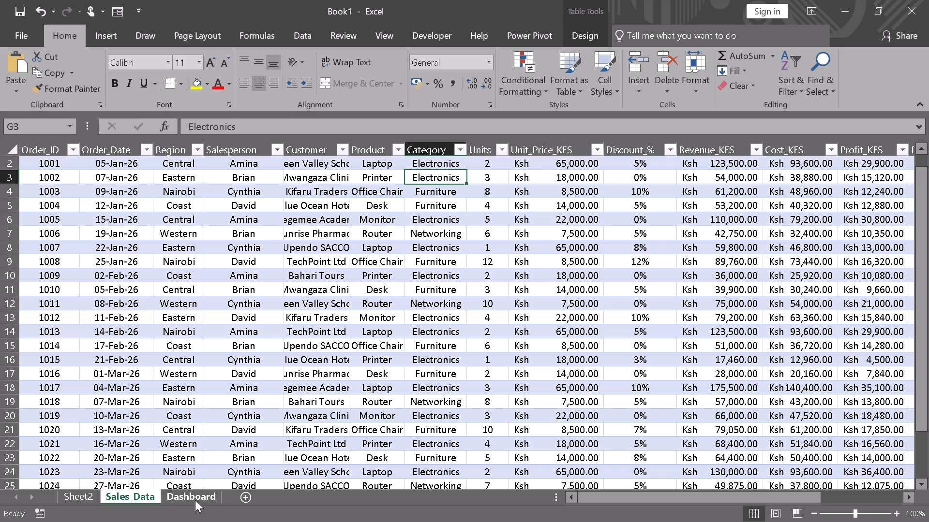
left_click(89, 498)
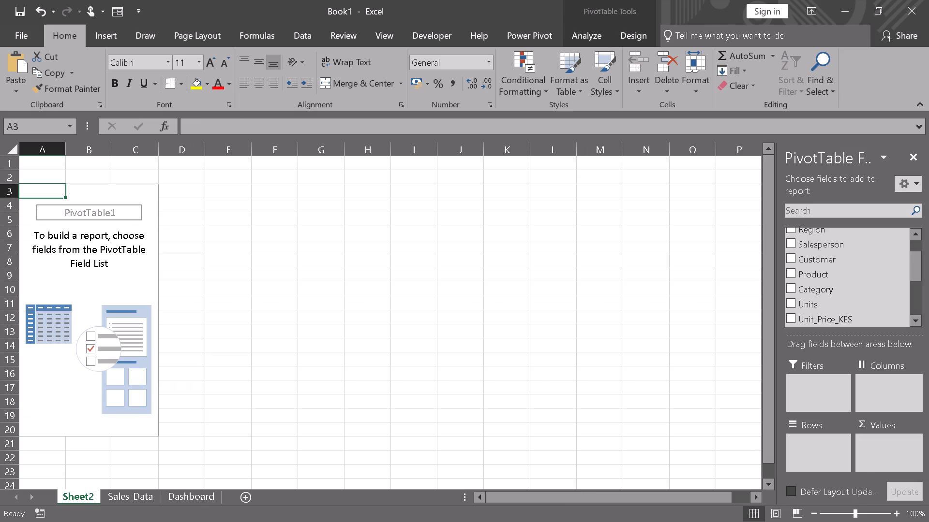
left_click(792, 270)
left_click(787, 290)
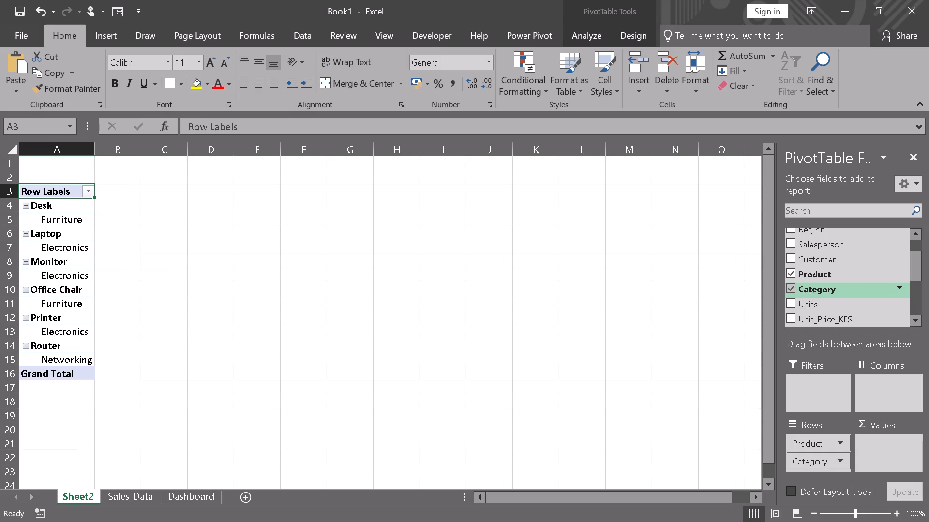
Add Revenue_KES, Cost_KES and Profit_KES as summed values in the Sheet2 PivotTable.
scroll(810, 289, "down", 1)
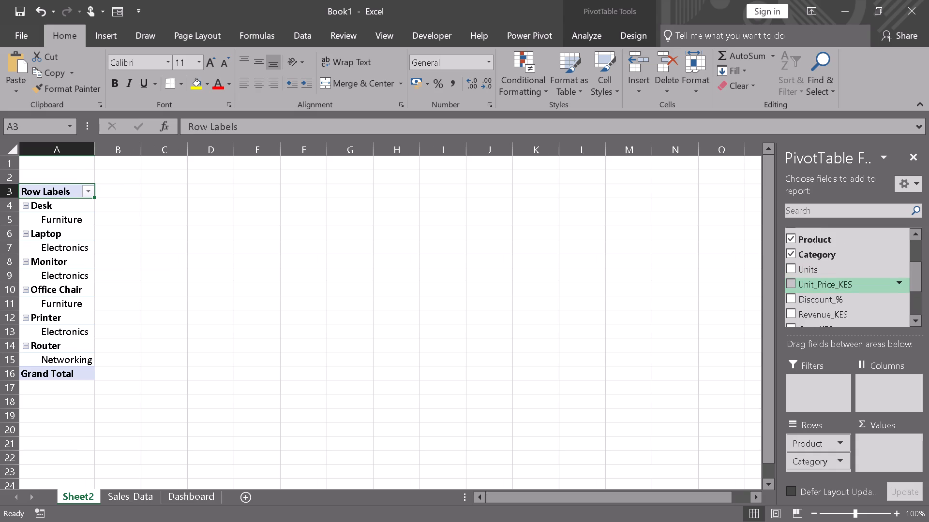
scroll(835, 282, "down", 1)
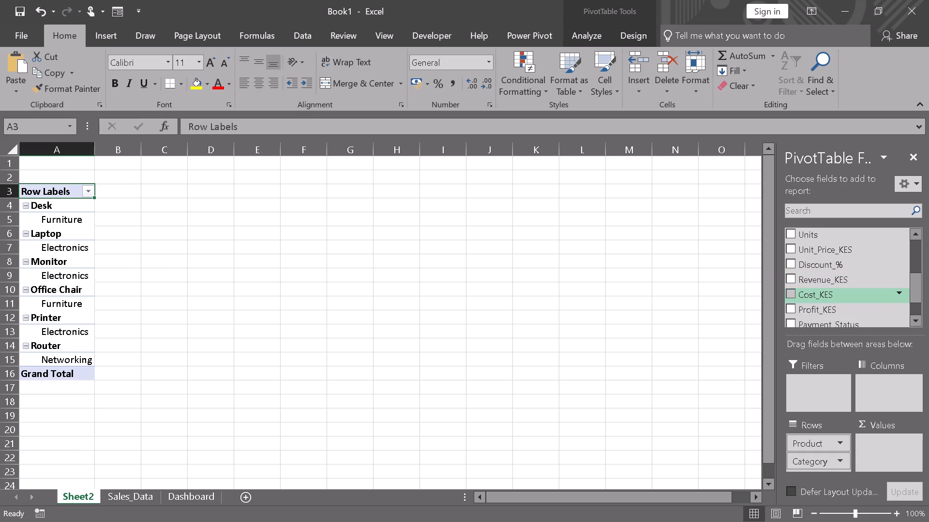
left_click(793, 279)
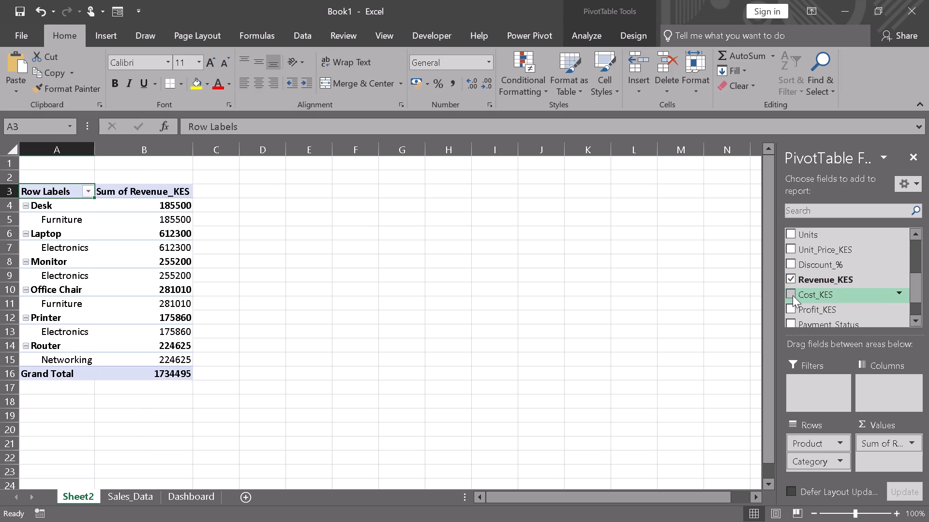
left_click(793, 295)
left_click(793, 307)
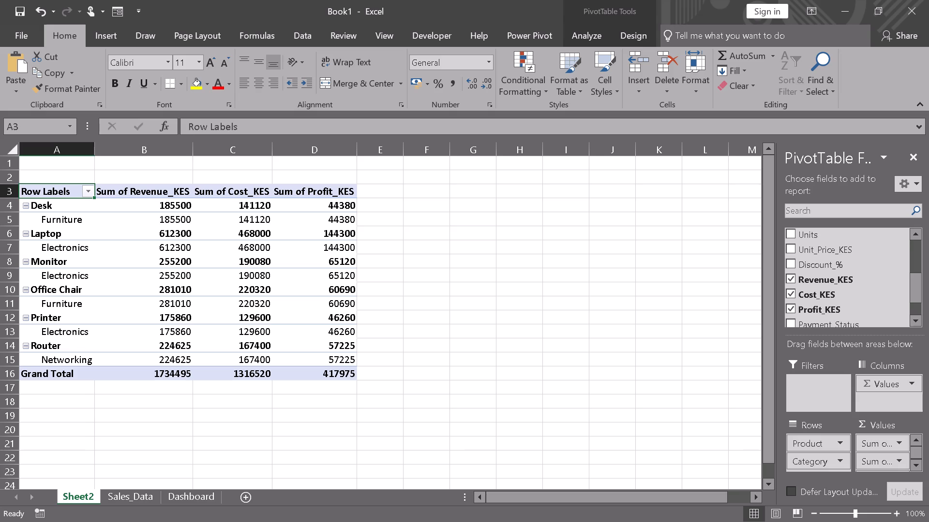
Remove the Product field from the rows of the Sheet2 PivotTable.
left_click(624, 31)
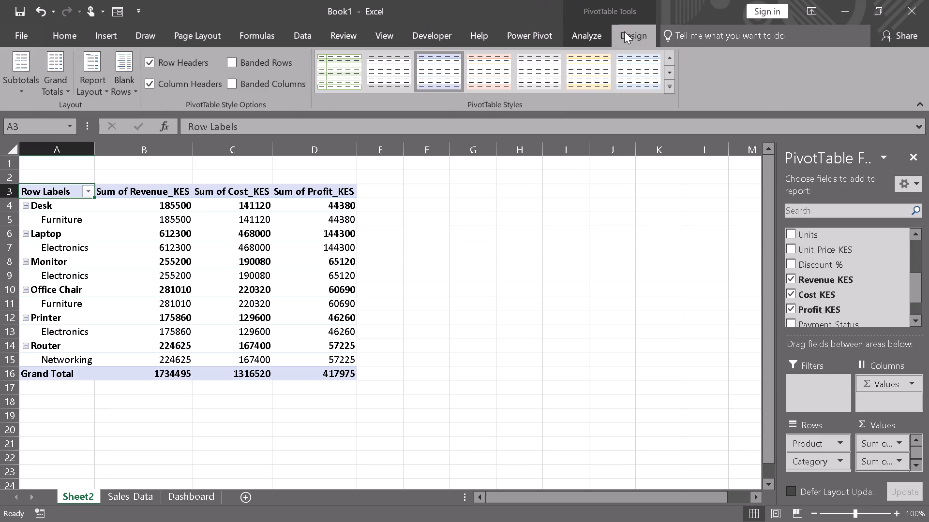
left_click(598, 38)
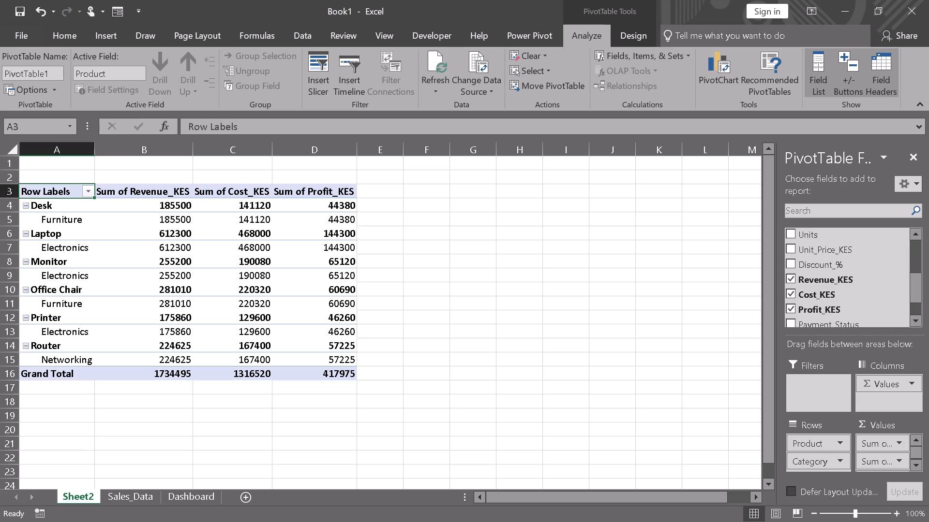
scroll(812, 273, "up", 1)
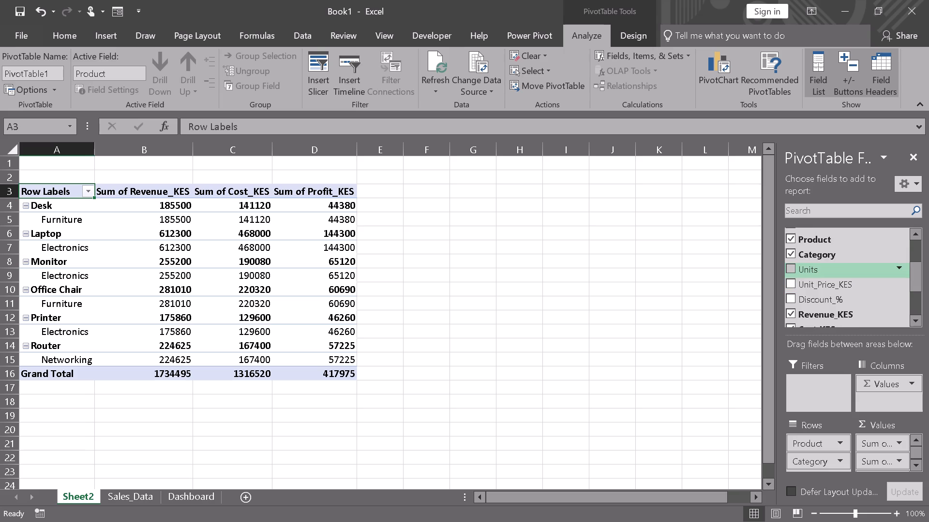
left_click(794, 237)
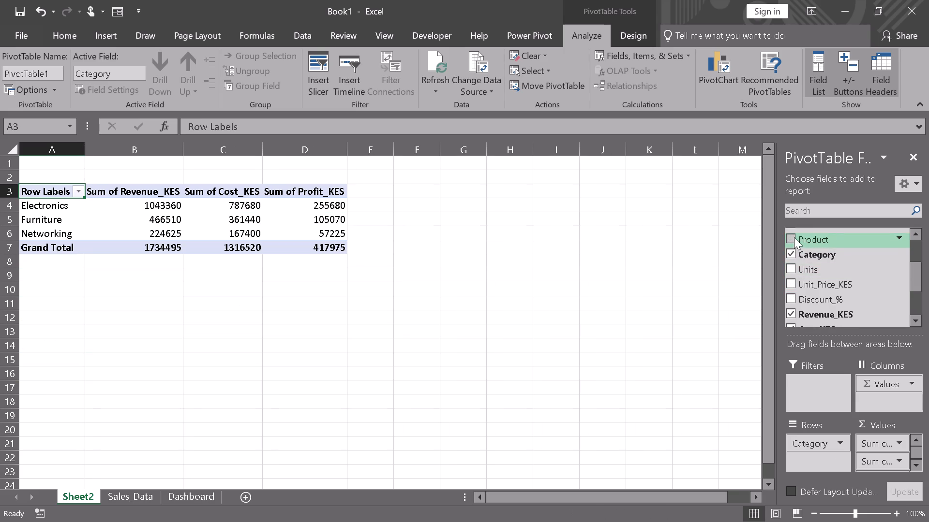
left_click(500, 247)
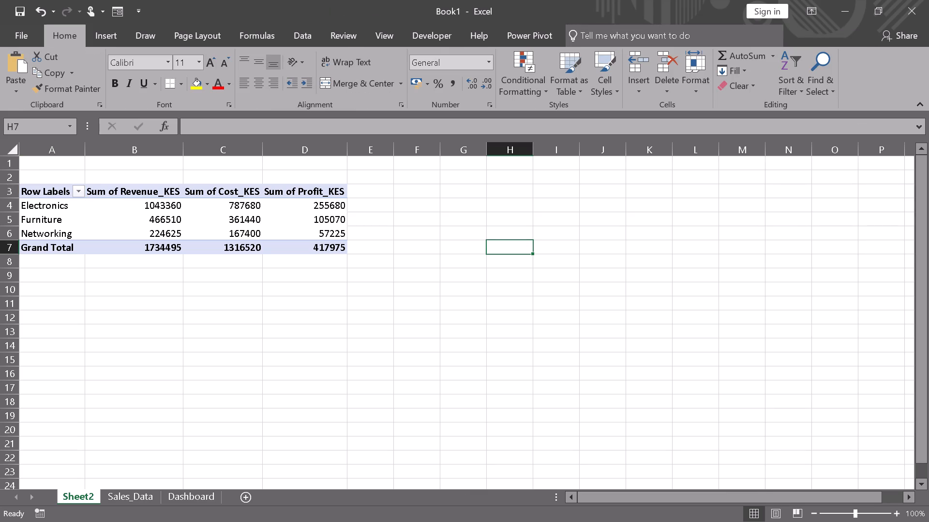
Create a second PivotTable from the Sales table on Sales_Data, placed on another new worksheet.
left_click(131, 493)
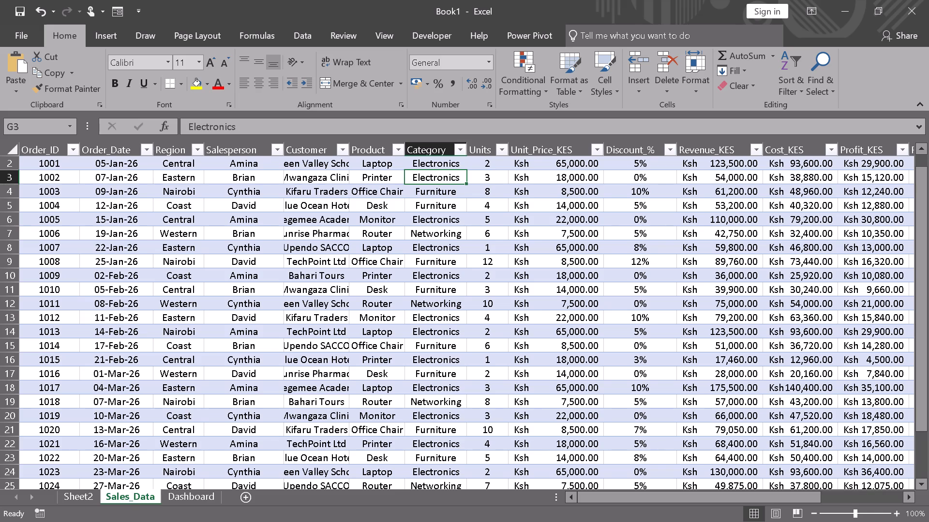
left_click(249, 306)
left_click(110, 37)
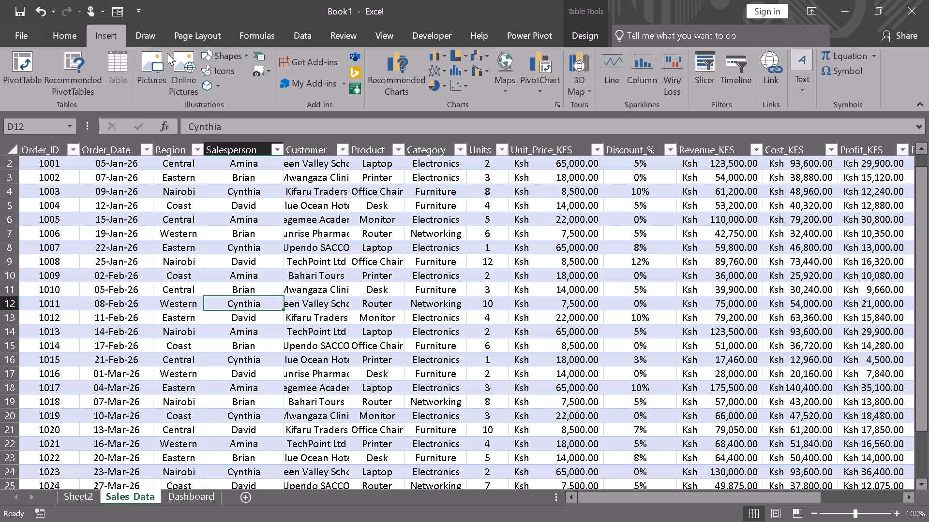
left_click(34, 74)
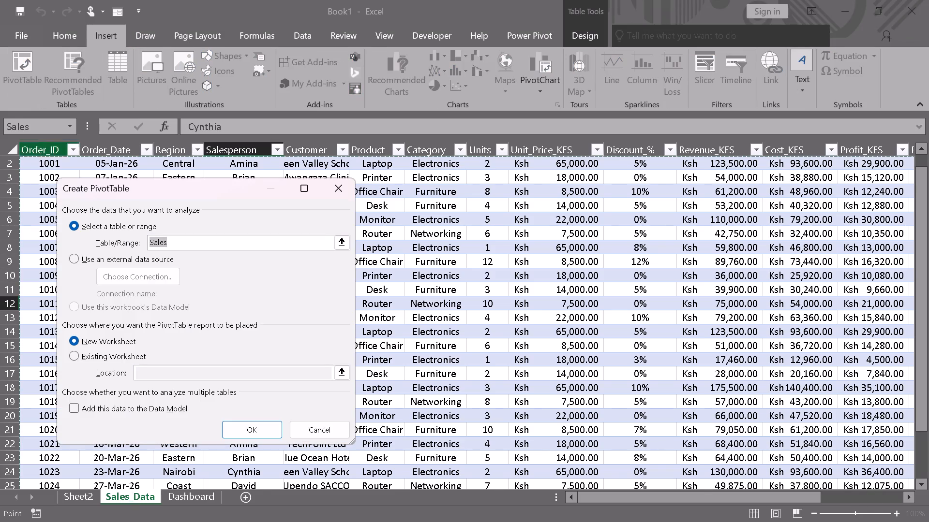
left_click(247, 426)
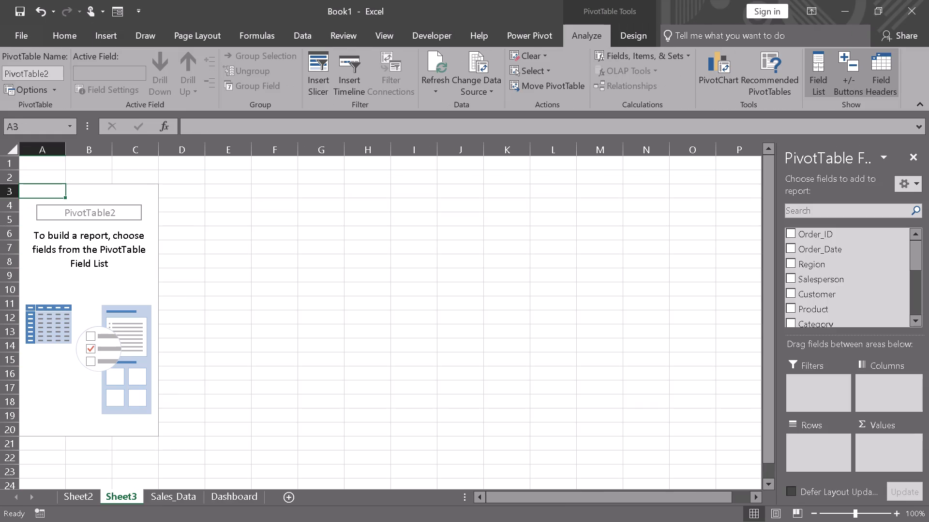
Add Product, Category and Region as row fields and Units as a summed value in the Sheet3 PivotTable.
left_click(794, 310)
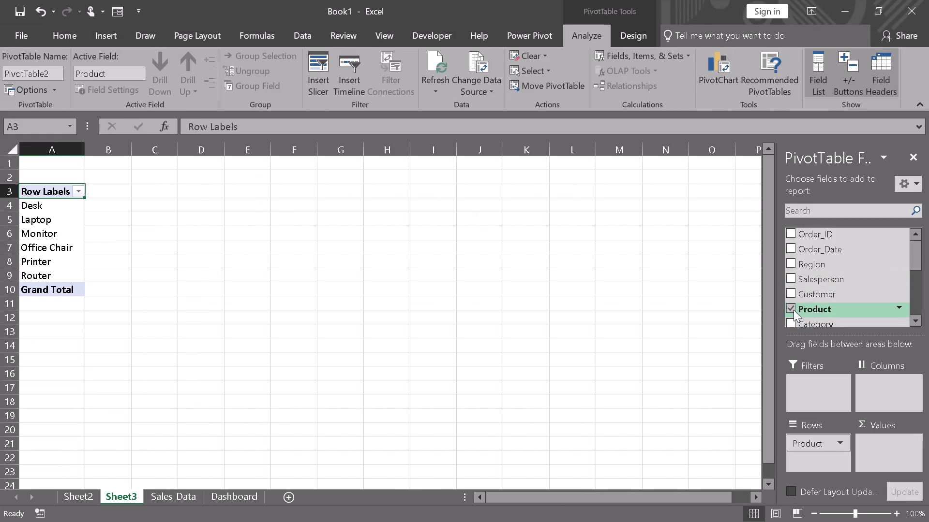
left_click(794, 320)
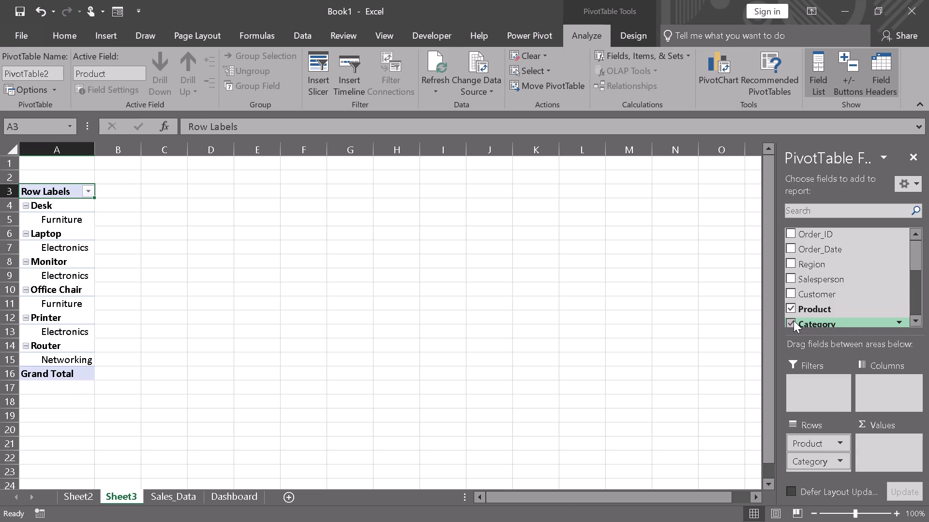
left_click(794, 264)
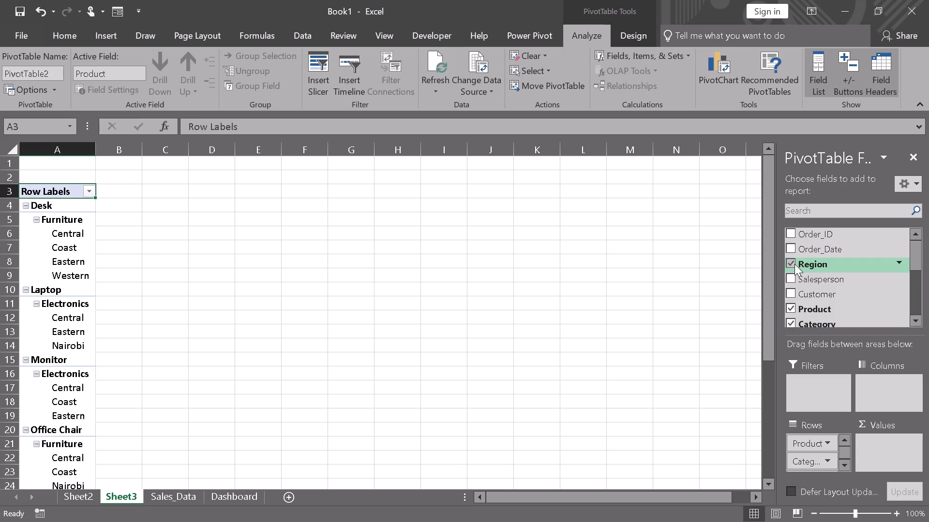
scroll(825, 272, "down", 1)
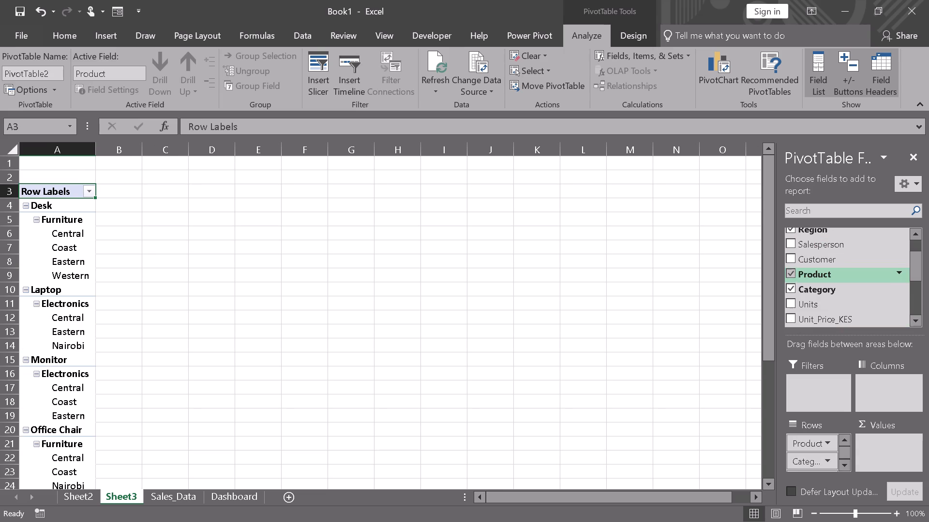
scroll(826, 275, "down", 2)
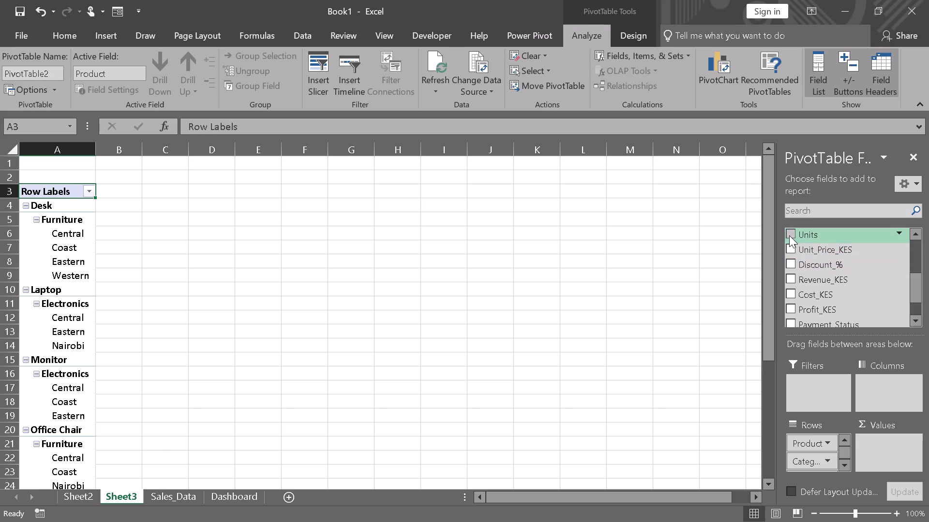
left_click(789, 235)
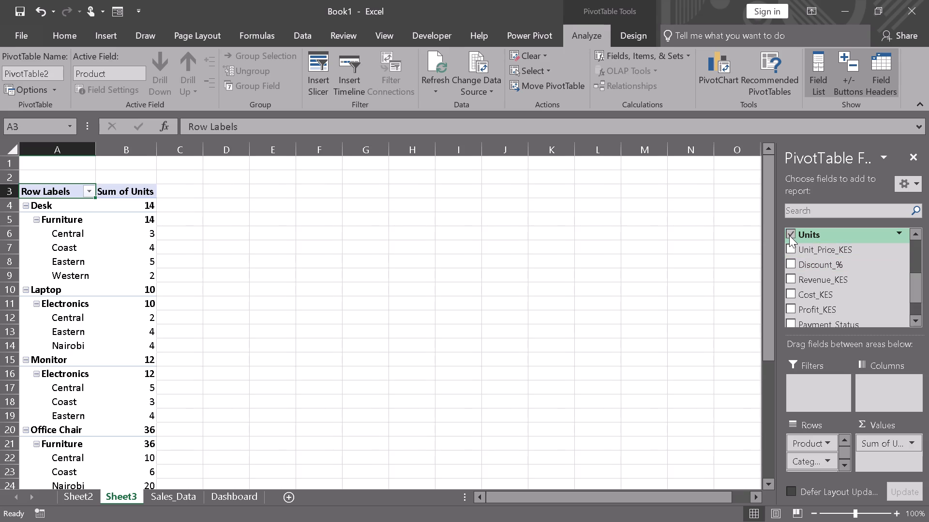
scroll(821, 271, "down", 2)
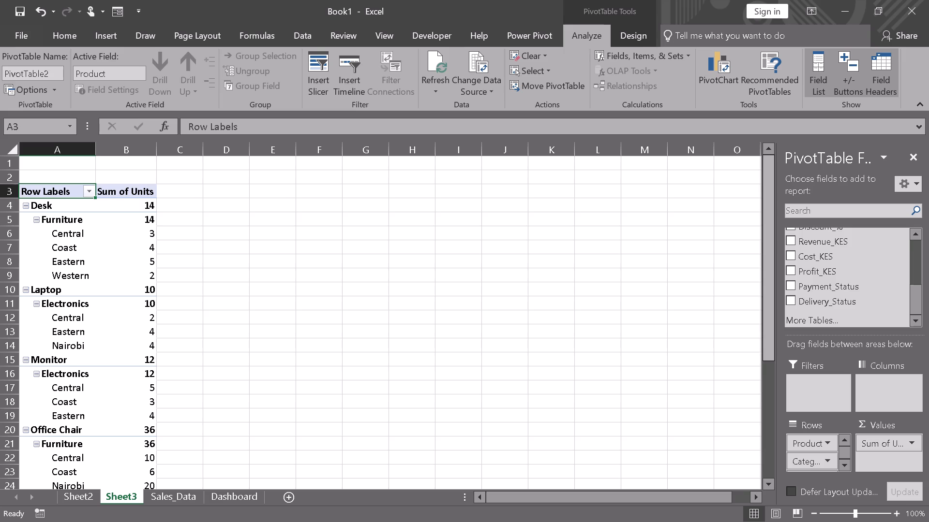
Change the report layout of the Sheet3 PivotTable to Outline Form and look over the rearranged table.
left_click(639, 42)
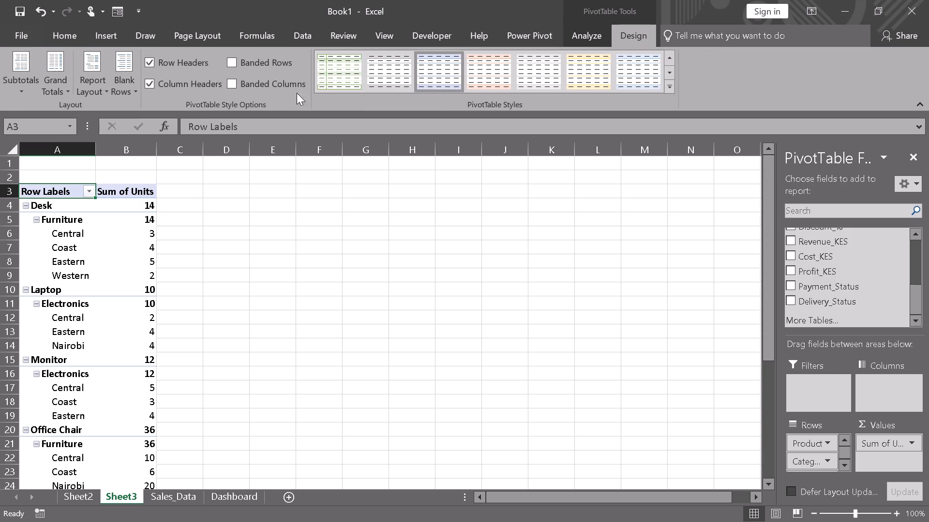
left_click(94, 62)
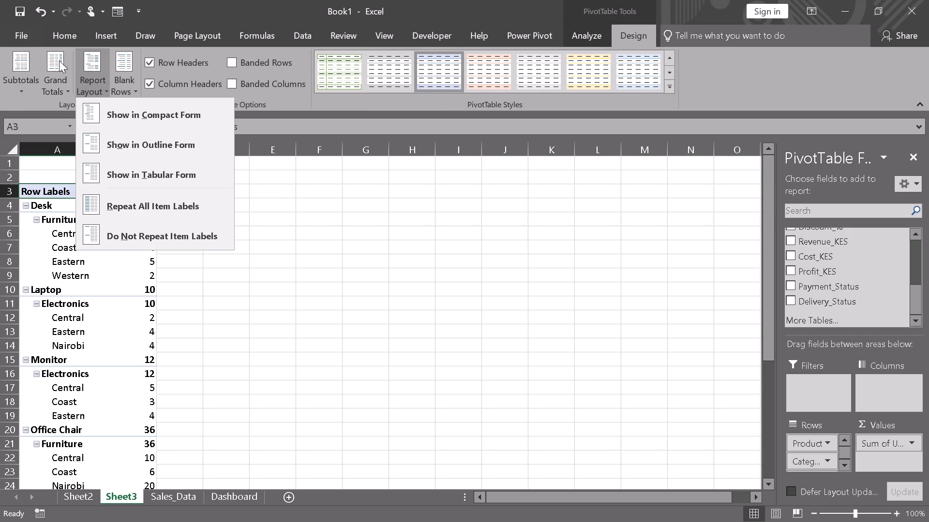
left_click(91, 60)
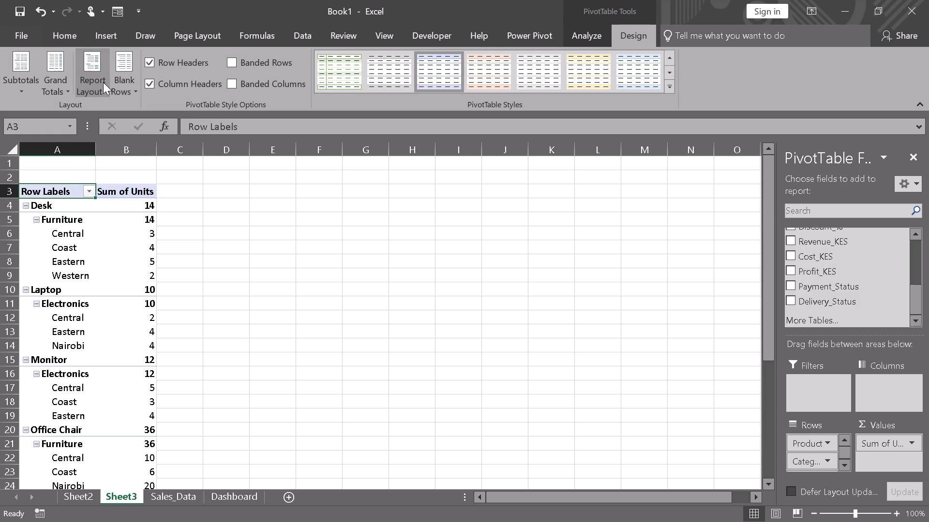
left_click(104, 89)
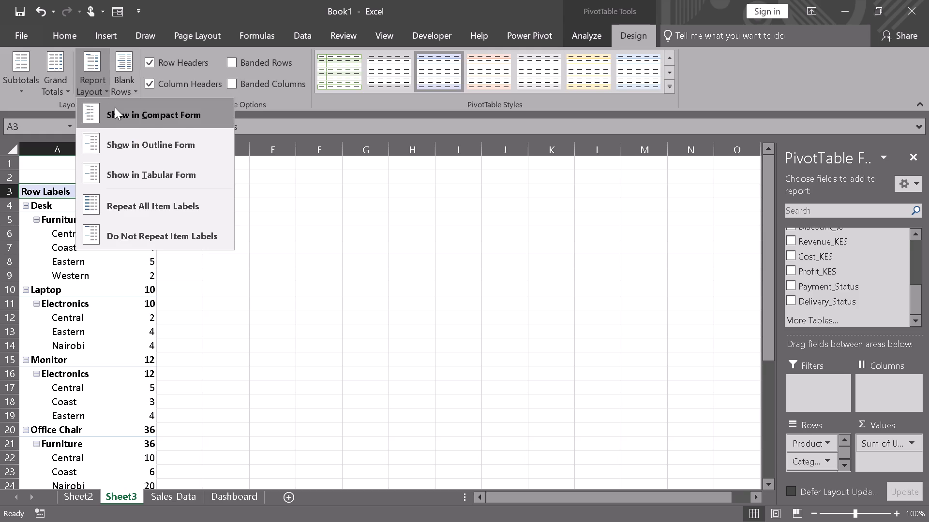
left_click(116, 134)
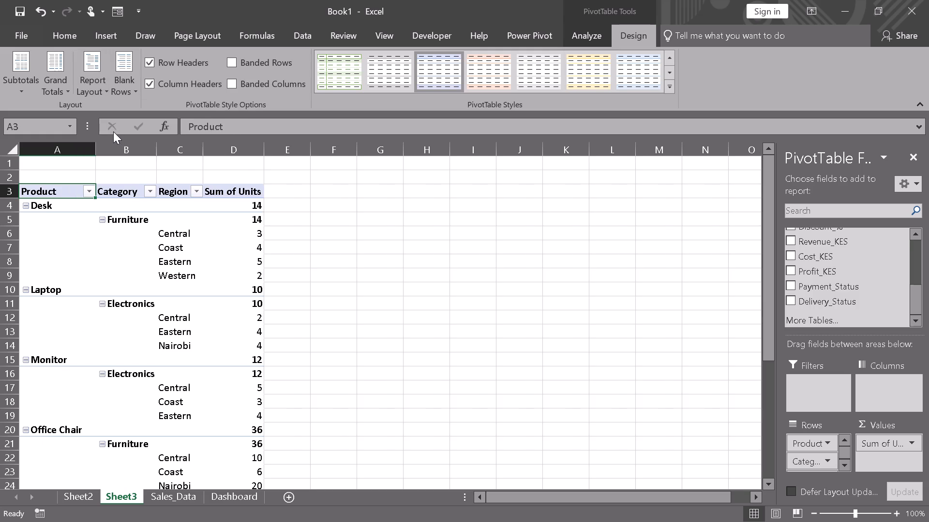
left_click(411, 243)
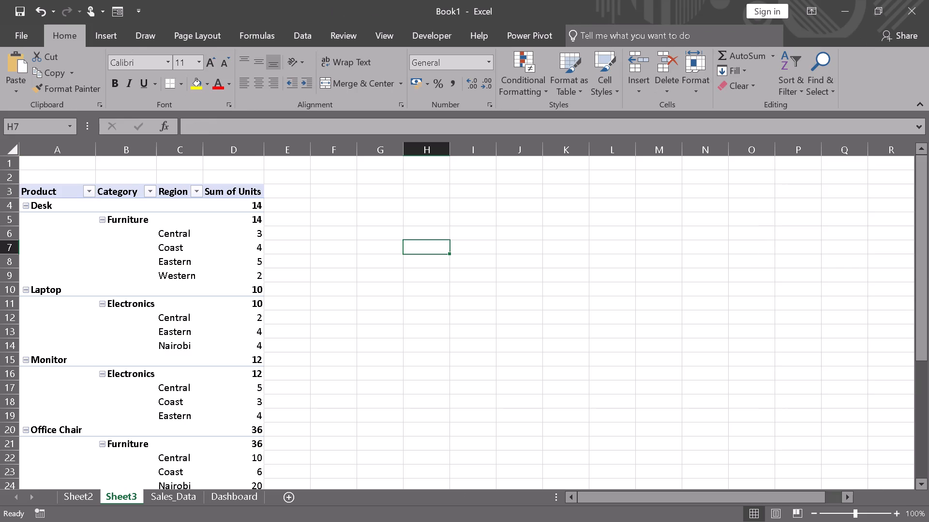
scroll(385, 248, "down", 2)
scroll(385, 248, "up", 1)
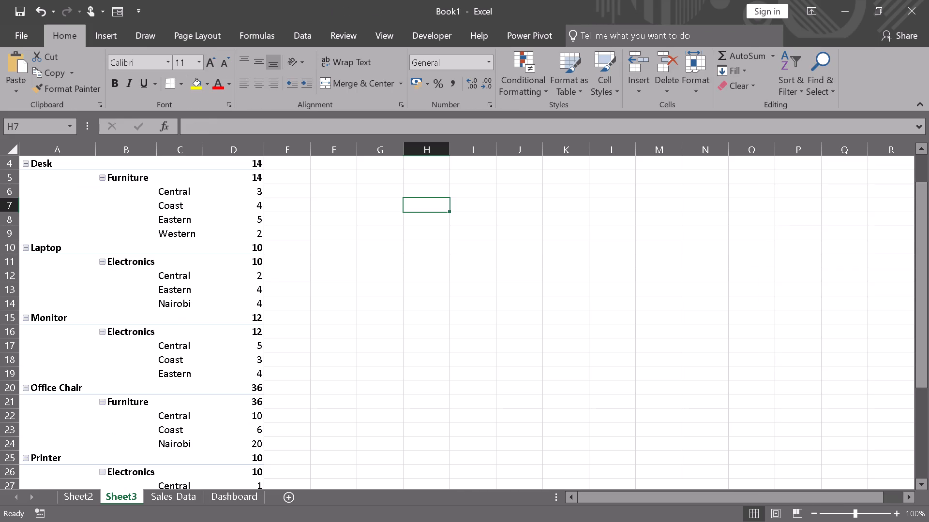
scroll(388, 242, "up", 1)
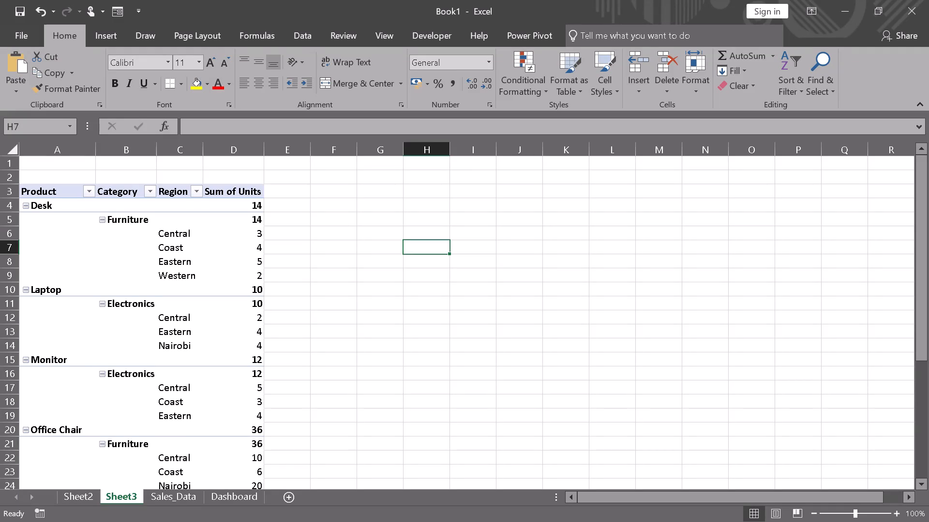
Create a third PivotTable from the Sales table on Sales_Data, placed on another new worksheet.
left_click(182, 494)
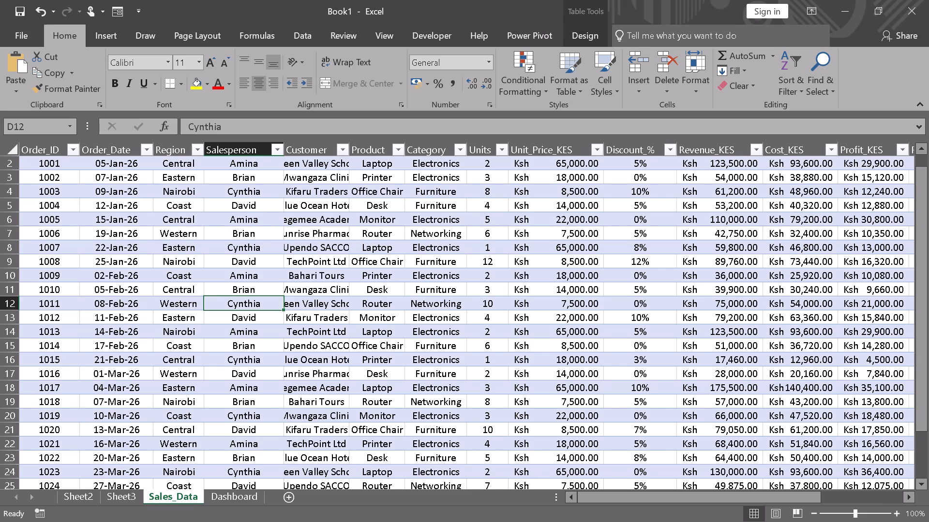
scroll(404, 343, "up", 2)
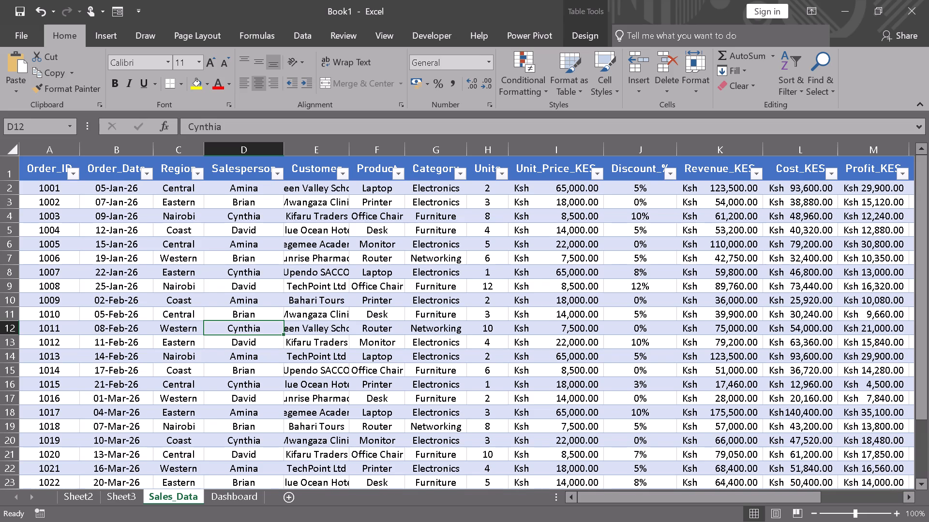
left_click(93, 39)
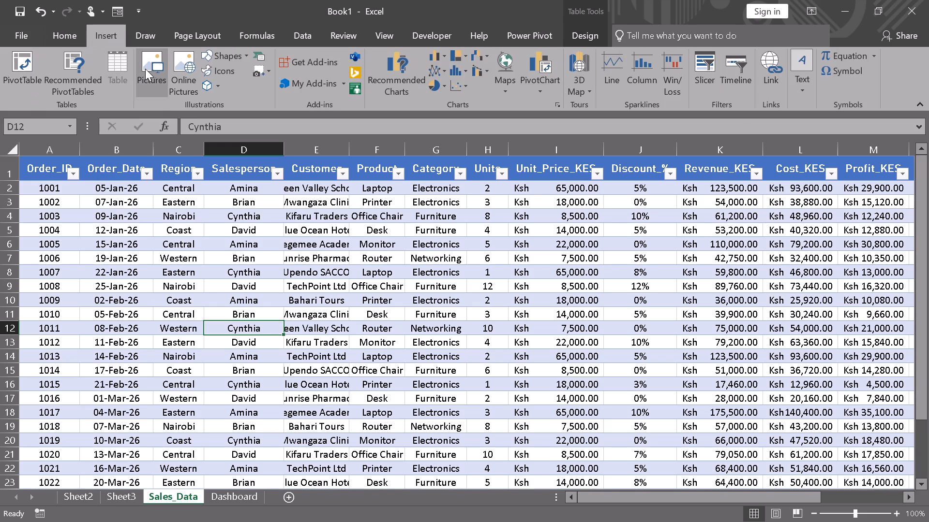
left_click(23, 66)
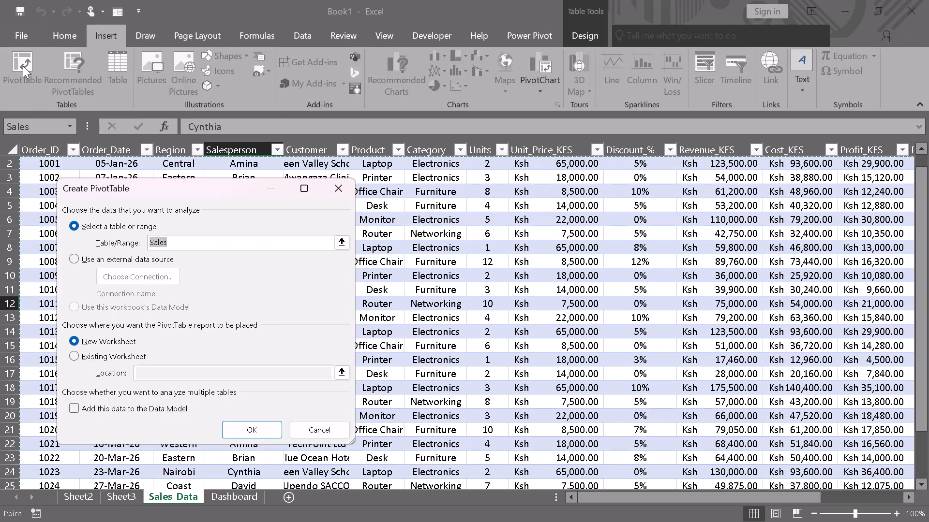
left_click(249, 423)
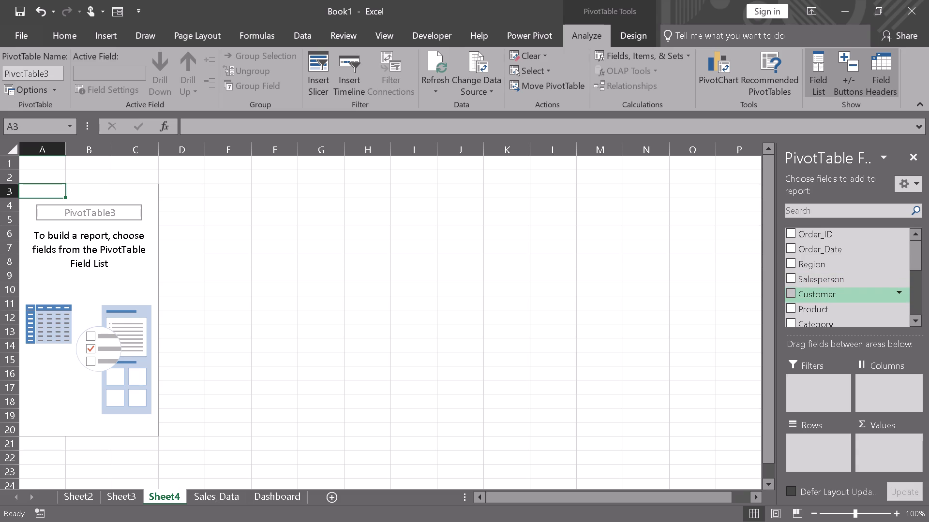
Add Customer, Product and Payment_Status as row fields of the new PivotTable on Sheet4.
left_click(788, 289)
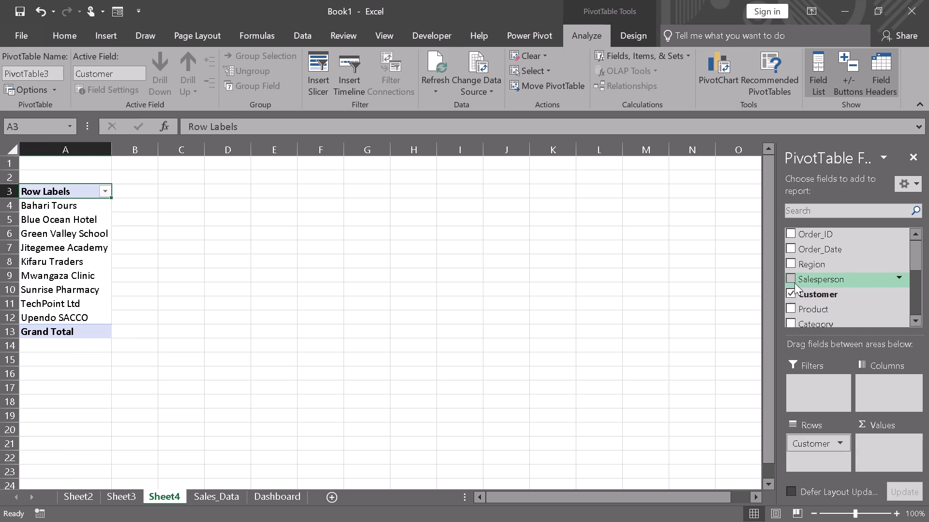
scroll(794, 283, "down", 1)
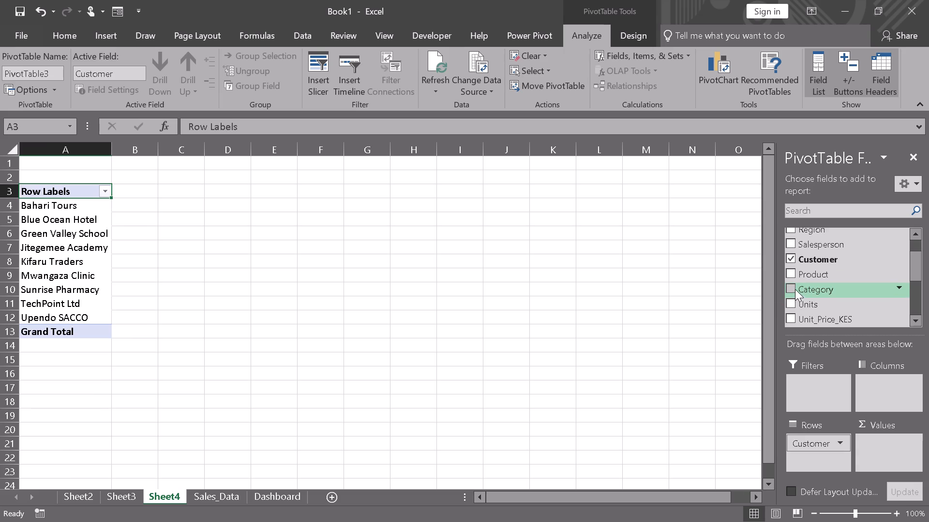
left_click(787, 275)
scroll(798, 288, "down", 1)
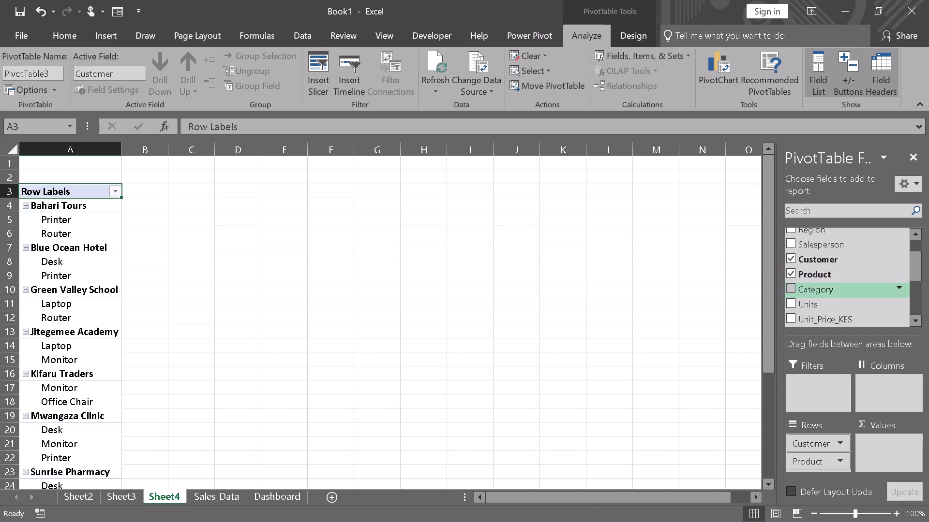
scroll(798, 288, "down", 2)
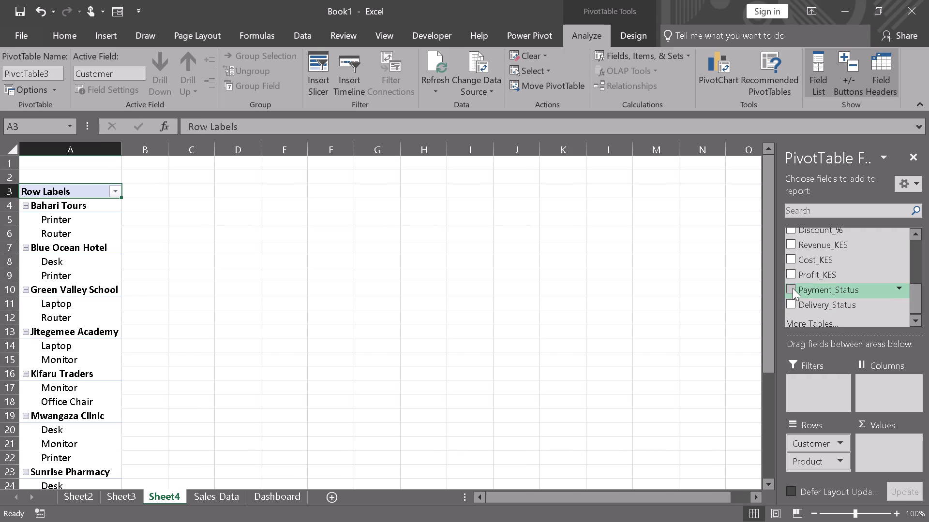
left_click(793, 288)
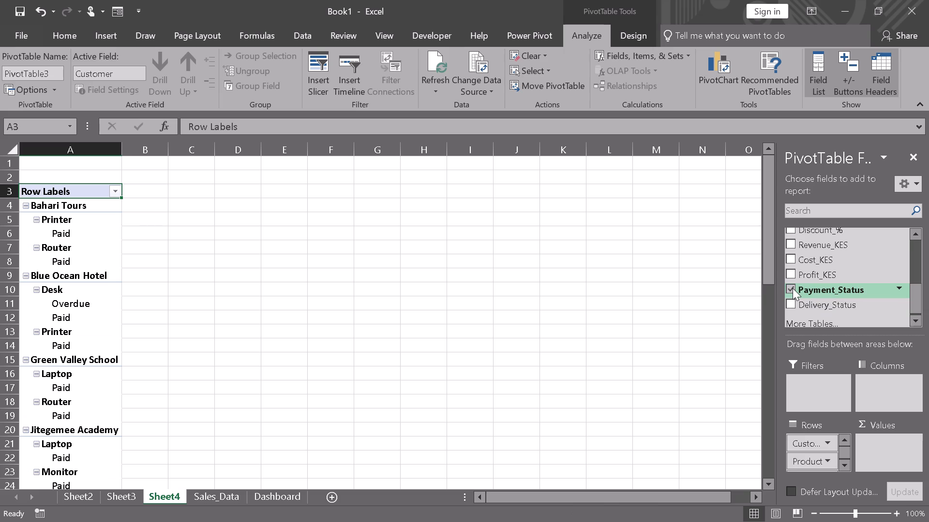
left_click(614, 273)
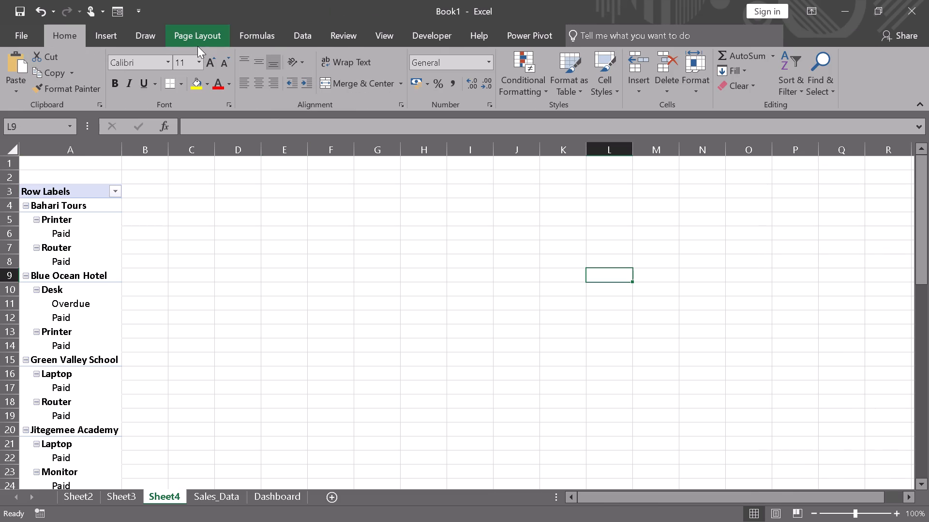